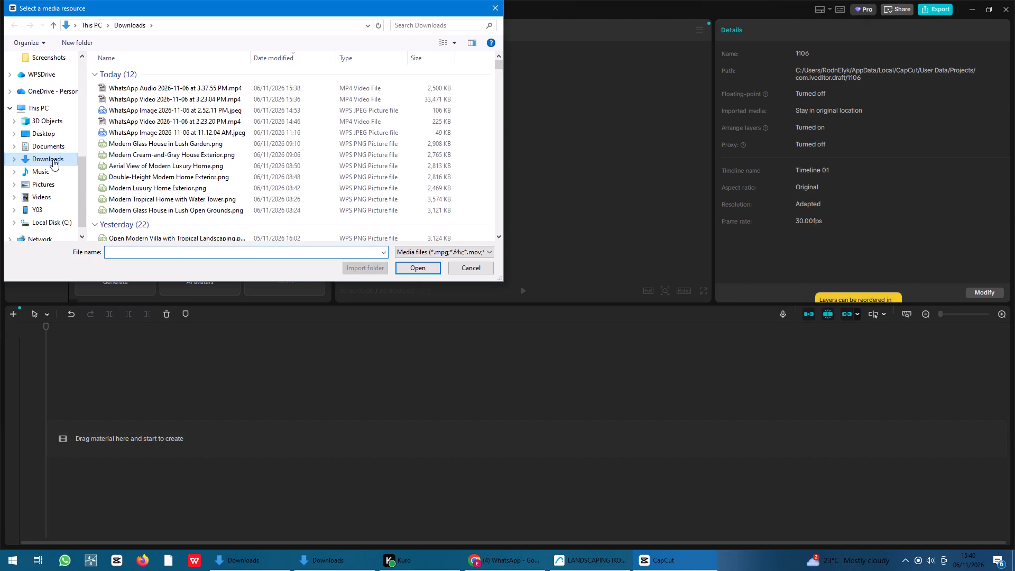
# Import WhatsApp Video 2026-11-06 at 3.23.04 PM.mp4 from Downloads, preview it, and add it at the start of the timeline.
pyautogui.click(158, 97)
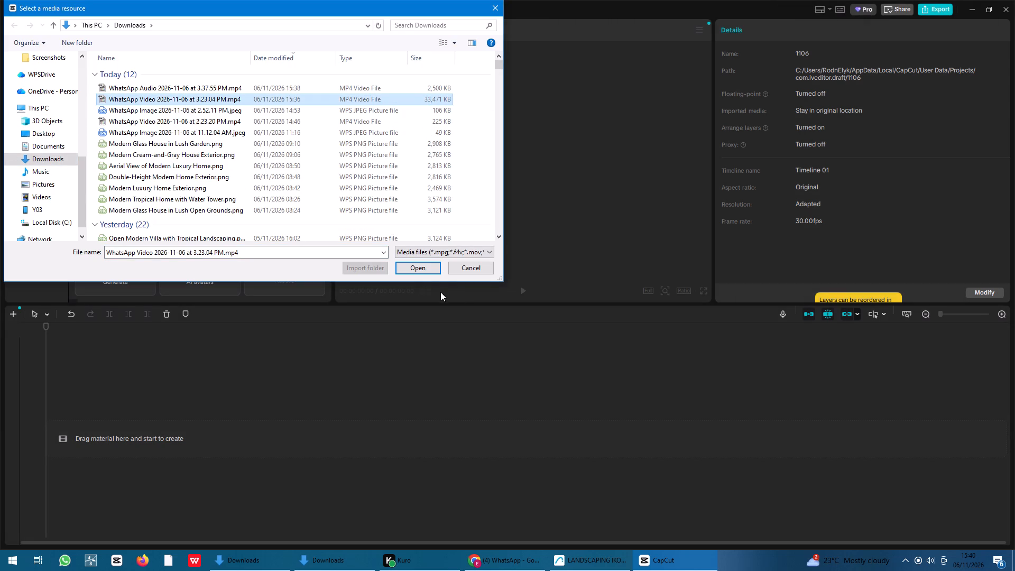
pyautogui.click(431, 271)
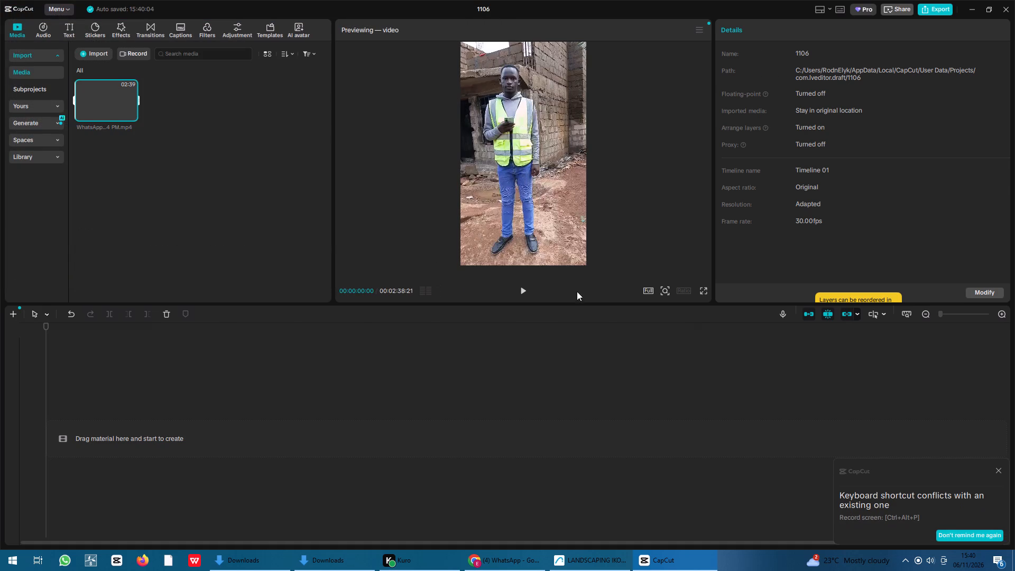
pyautogui.click(524, 289)
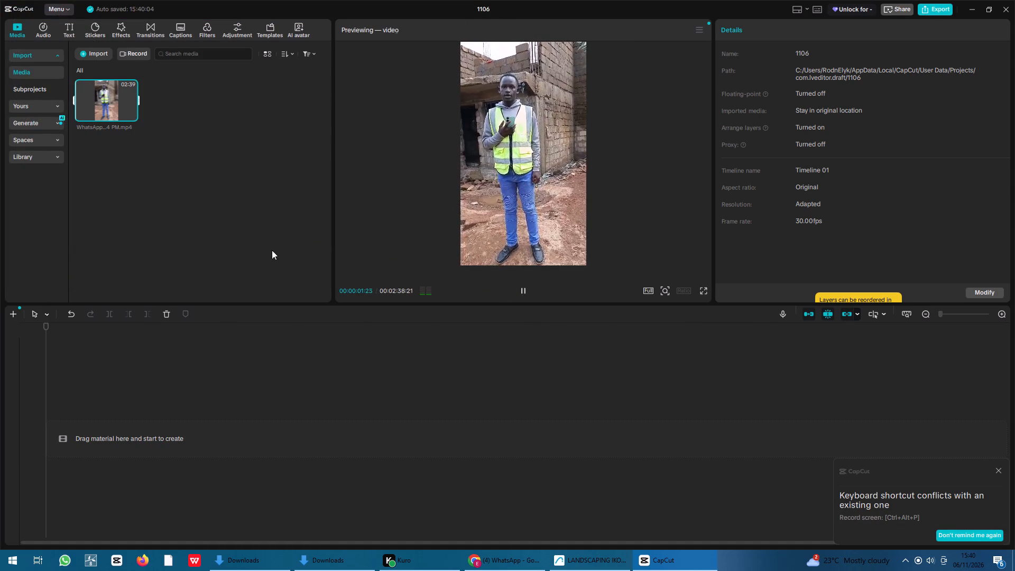
pyautogui.click(131, 112)
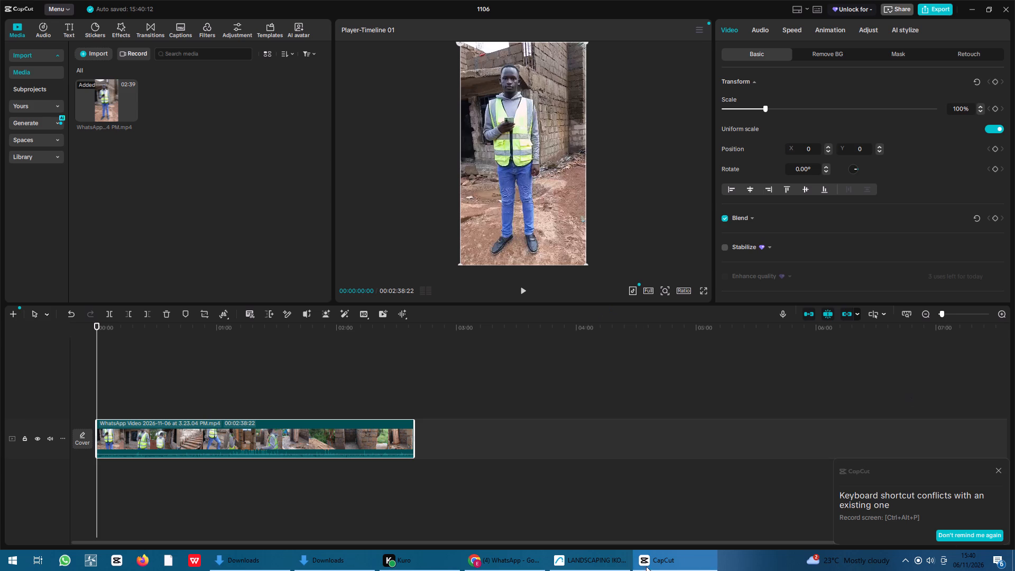
# Play the opening seconds of the video clip on the timeline to review its picture and original sound.
pyautogui.click(520, 291)
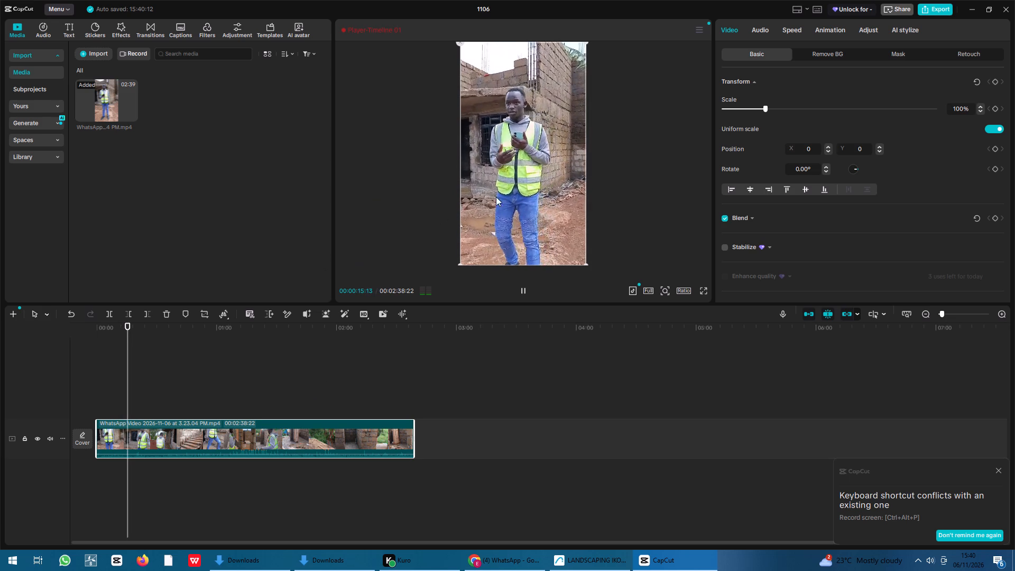
pyautogui.click(524, 290)
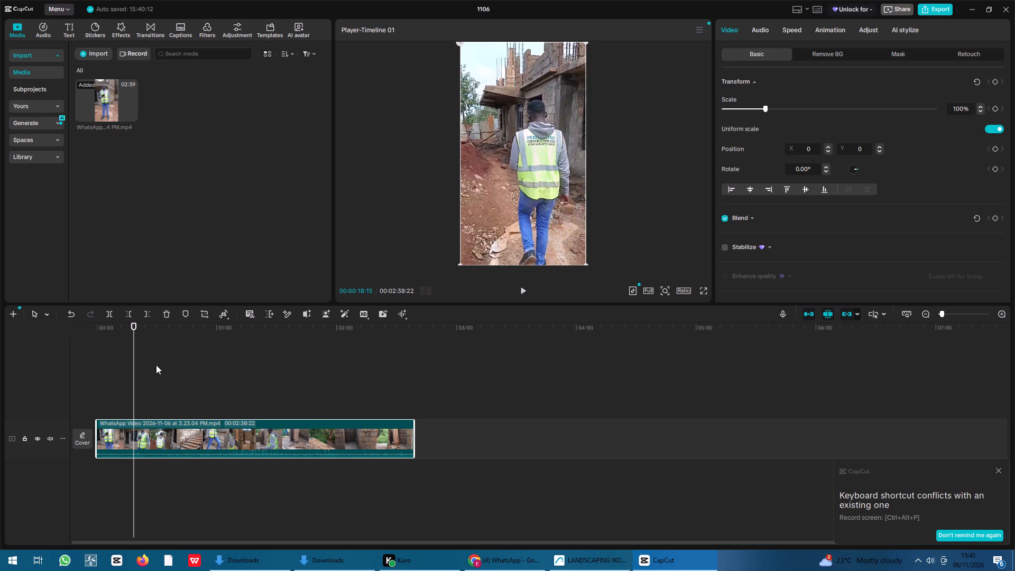
# Mute the video track's original sound, check it with a brief playback, and return the playhead to the start.
pyautogui.click(48, 438)
pyautogui.click(519, 290)
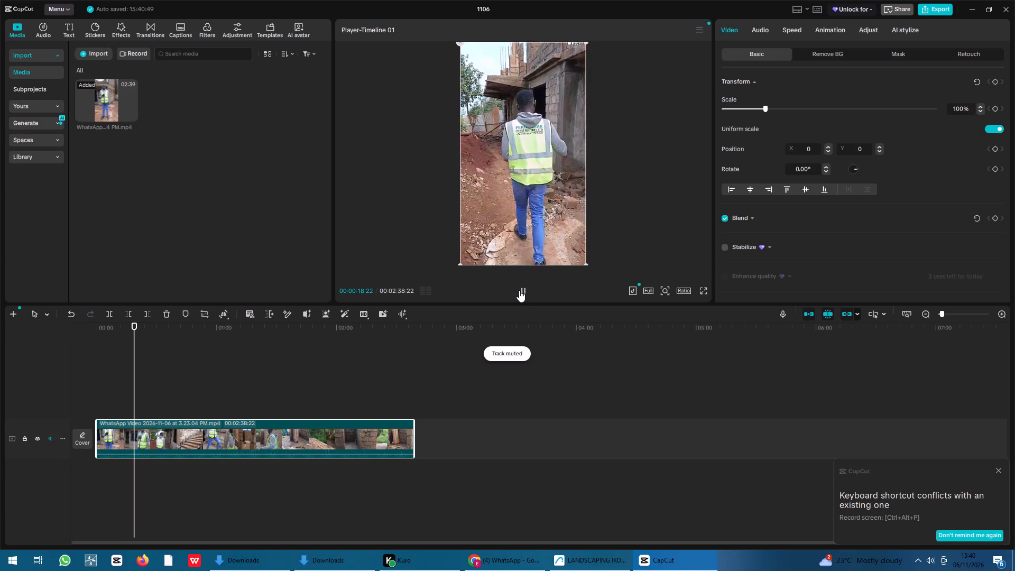
pyautogui.click(519, 290)
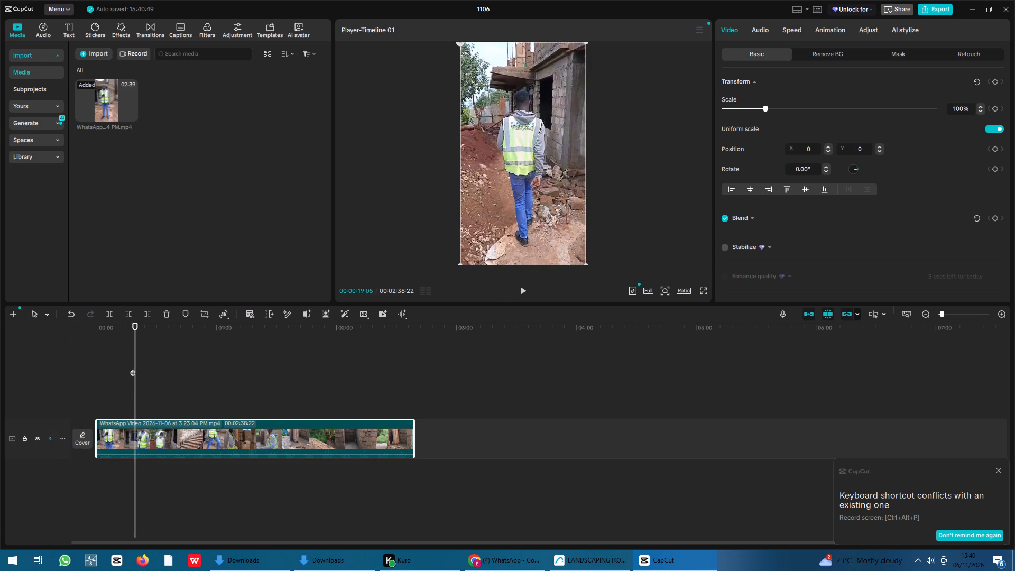
pyautogui.moveTo(133, 367); pyautogui.dragTo(59, 364)
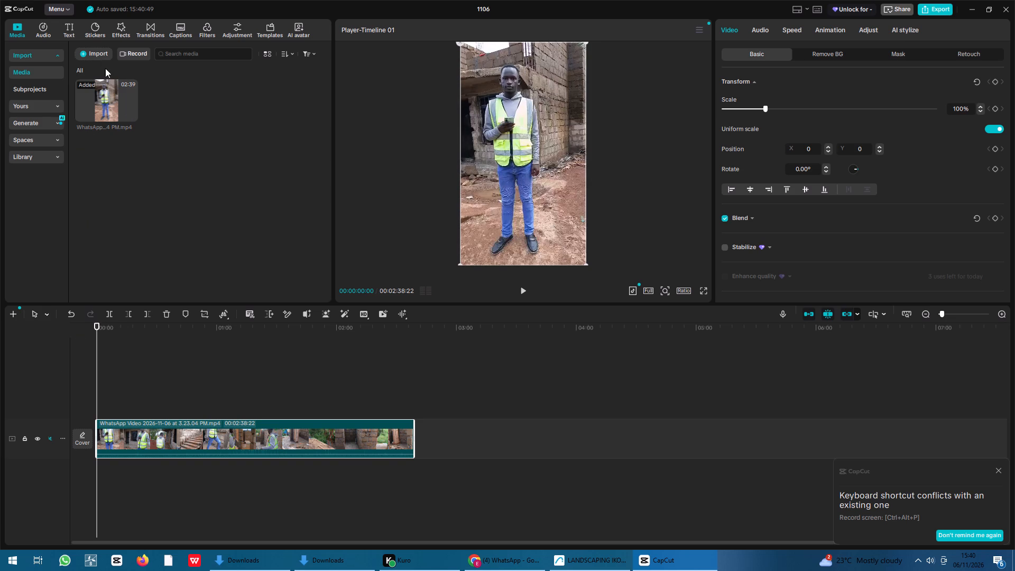
# Import WhatsApp Audio 2026-11-06 at 3.37.55 PM.mp4 from Downloads and add it beneath the video at the start of the timeline.
pyautogui.click(81, 52)
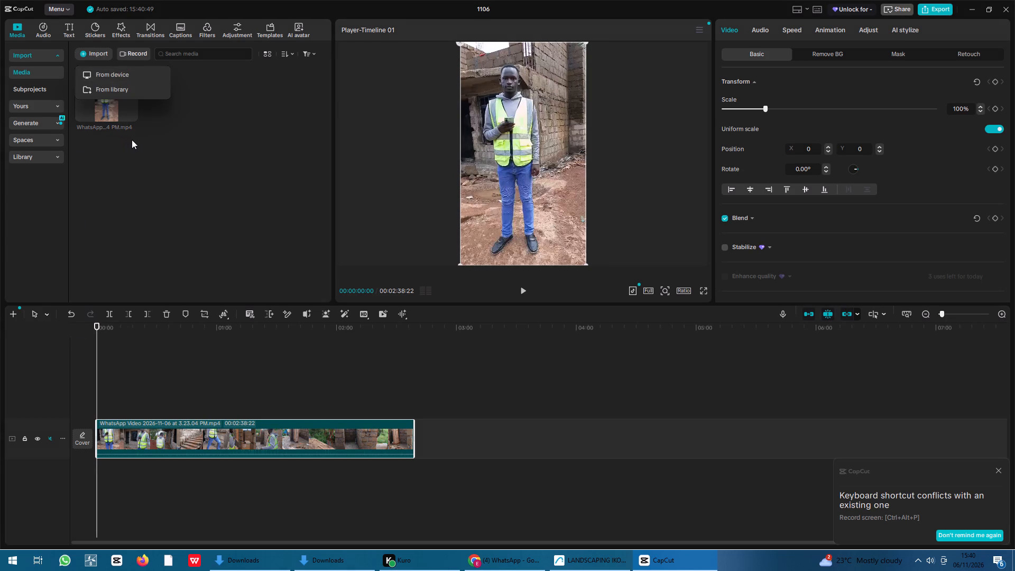
pyautogui.click(115, 75)
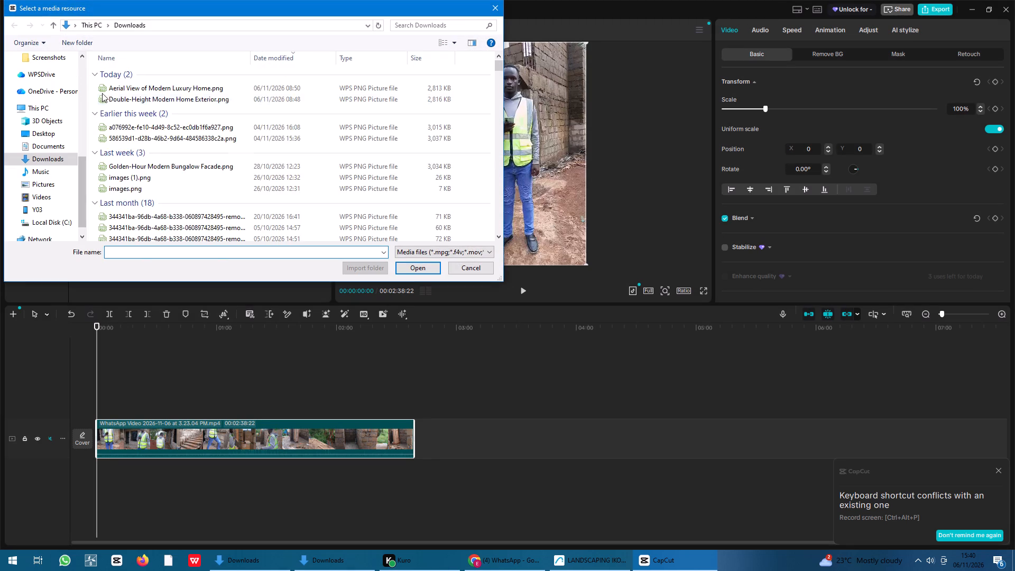
pyautogui.click(139, 85)
pyautogui.click(149, 92)
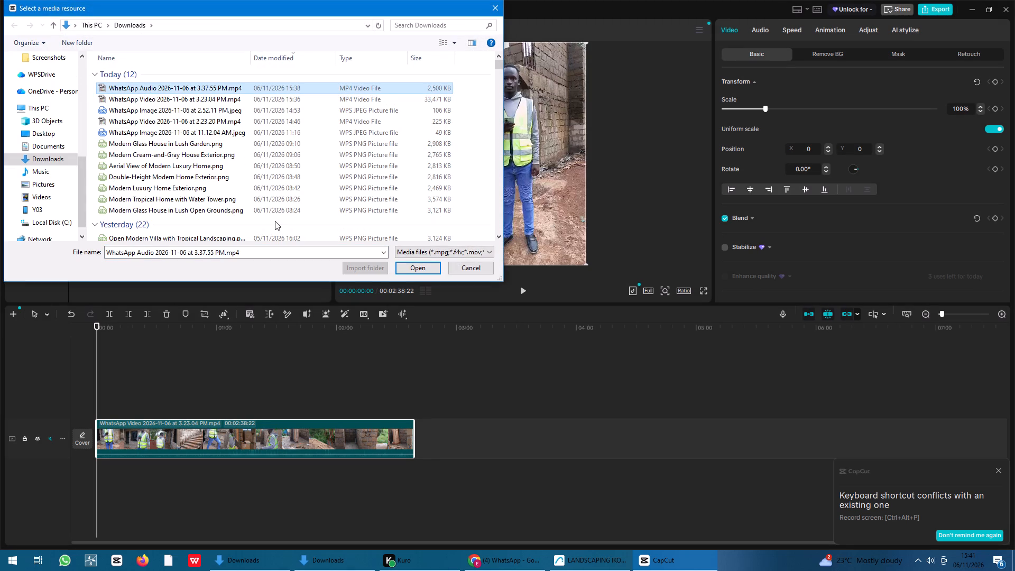
pyautogui.click(417, 268)
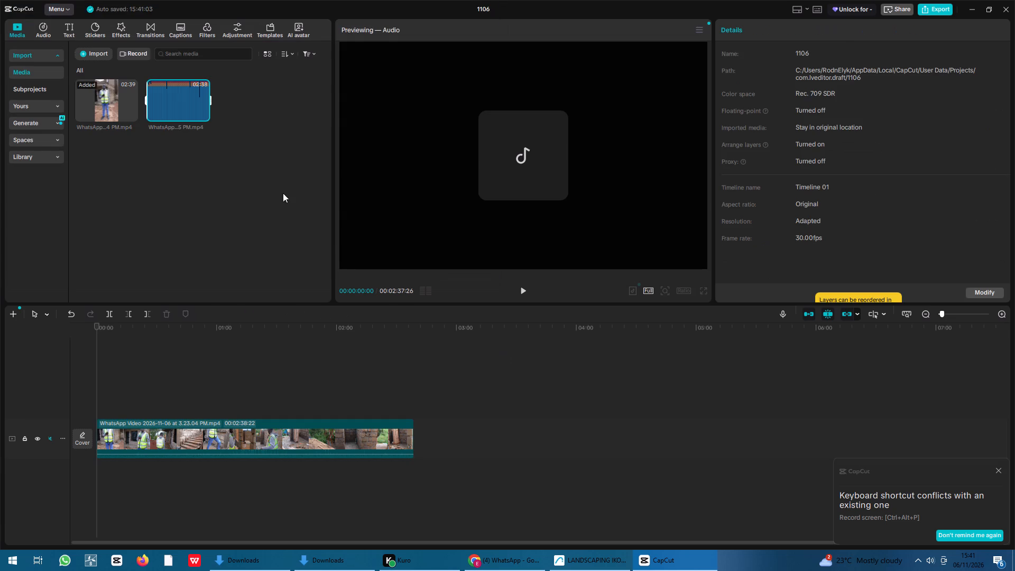
pyautogui.click(201, 113)
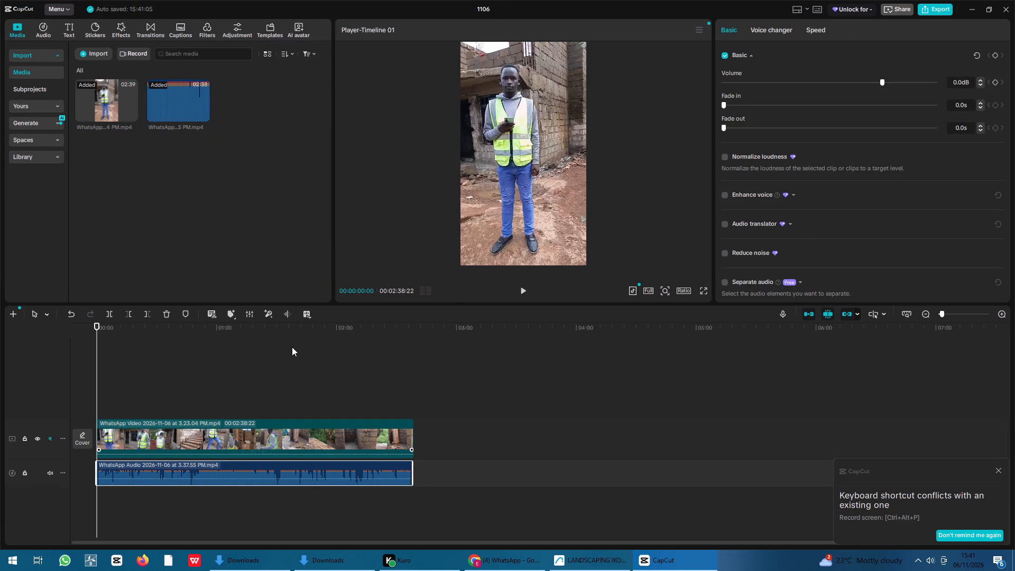
# Play the opening seconds to check the added audio against the video, and return the playhead to the start.
pyautogui.click(522, 290)
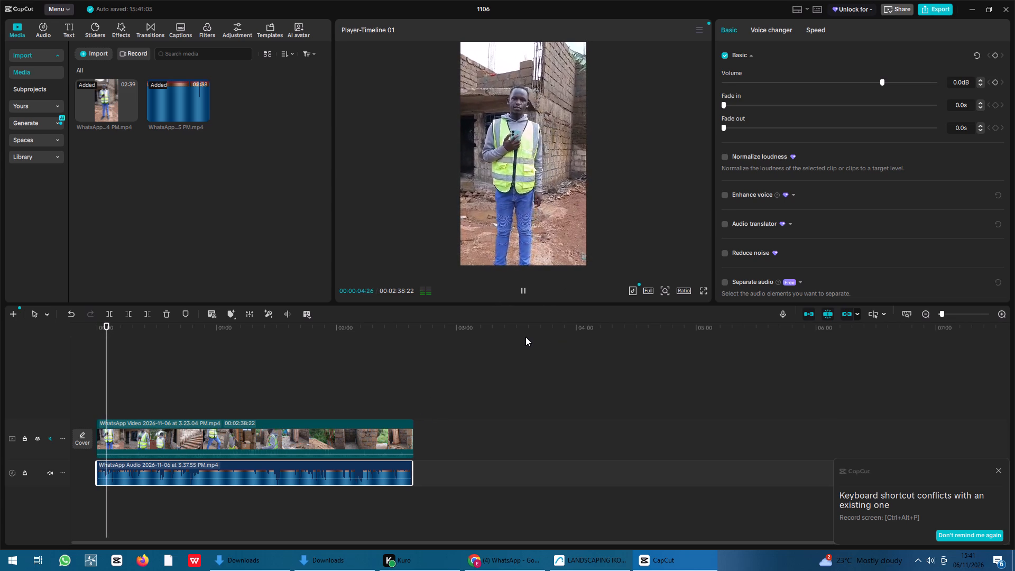
pyautogui.click(522, 289)
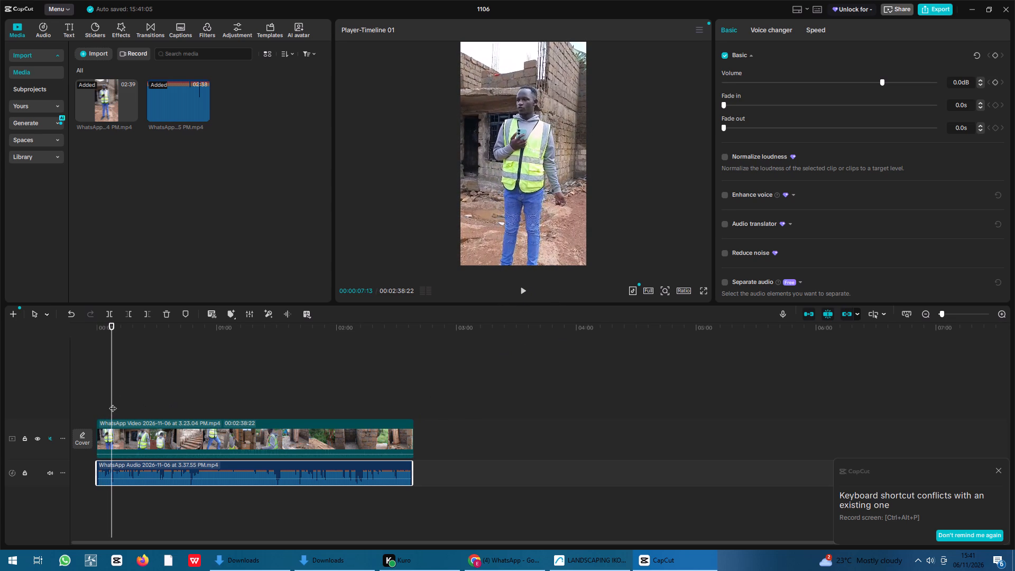
pyautogui.moveTo(113, 400); pyautogui.dragTo(94, 403)
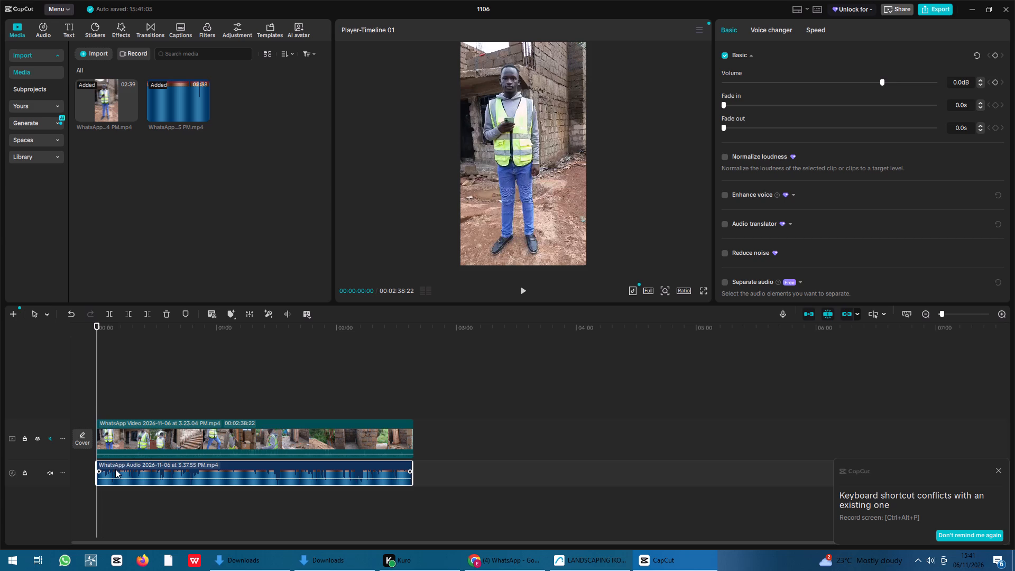
# Nudge the WhatsApp Audio clip slightly later against the video and play from the start to check the sync.
pyautogui.click(115, 469)
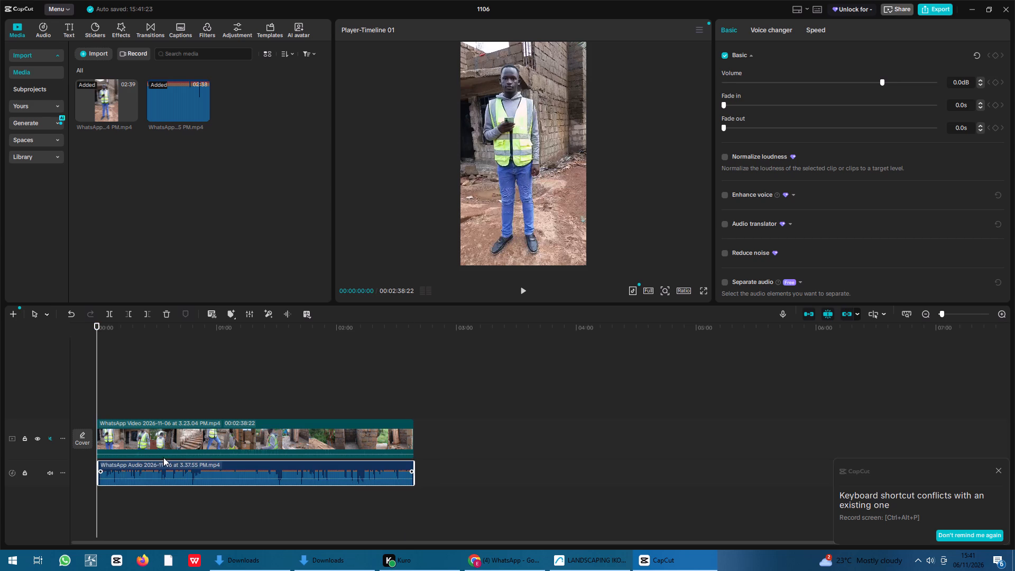
pyautogui.click(523, 291)
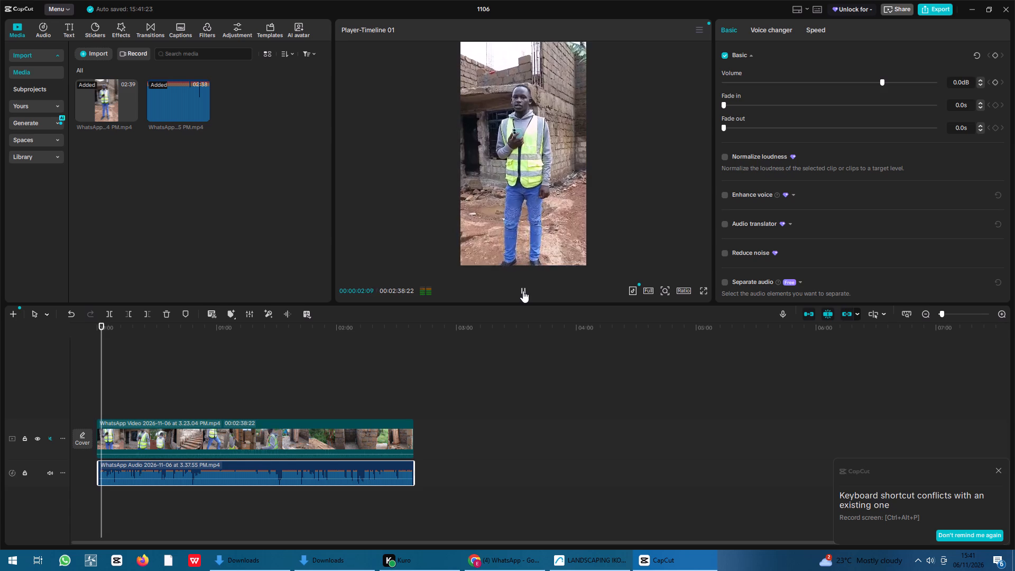
pyautogui.click(523, 291)
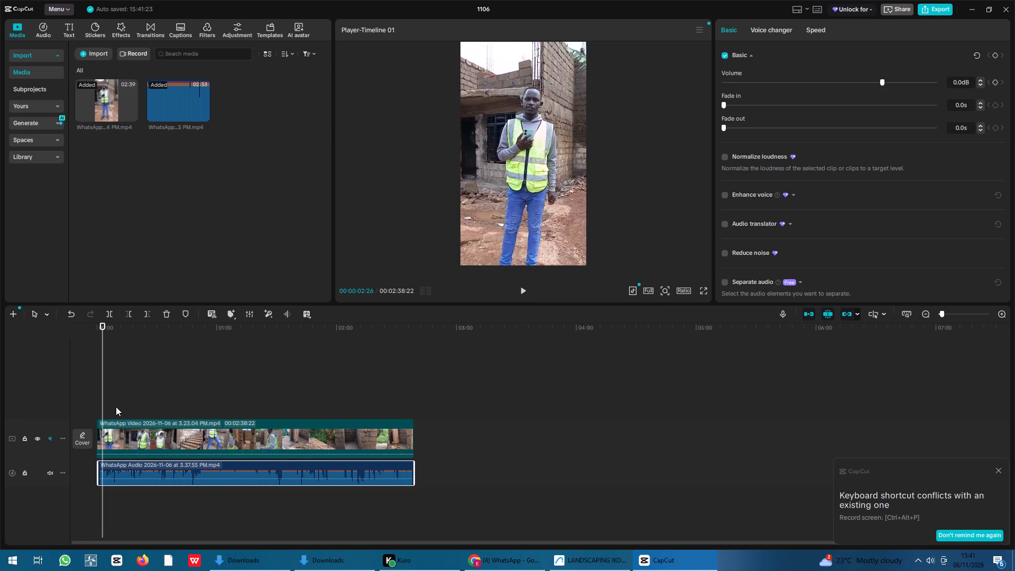
pyautogui.moveTo(100, 397); pyautogui.dragTo(89, 396)
pyautogui.click(97, 467)
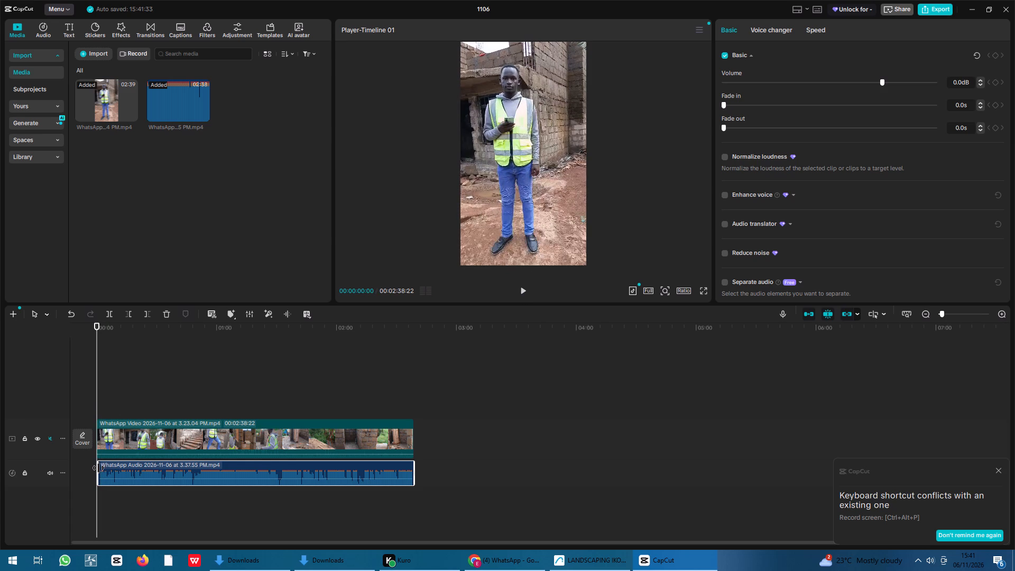
pyautogui.click(97, 468)
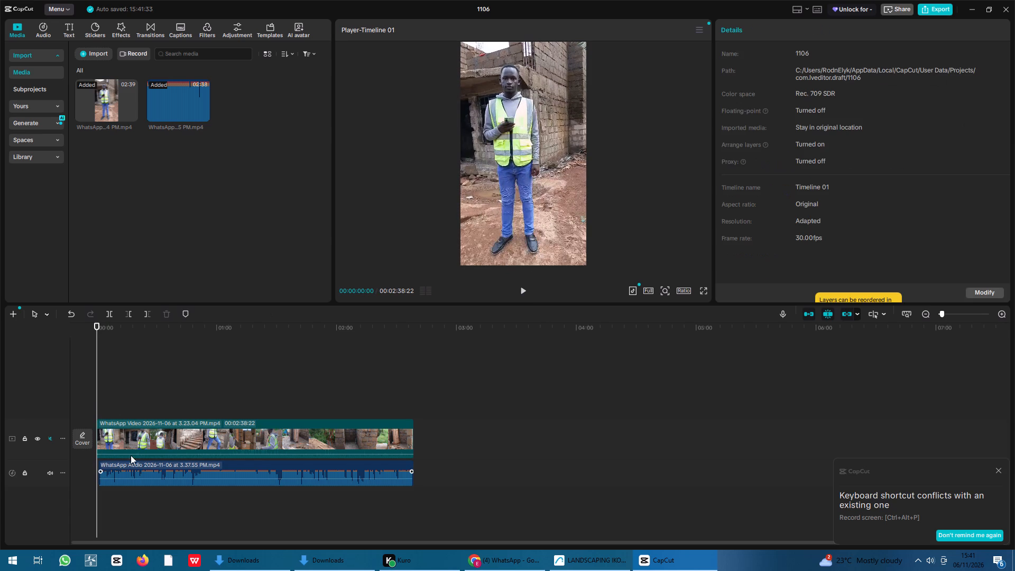
pyautogui.click(521, 288)
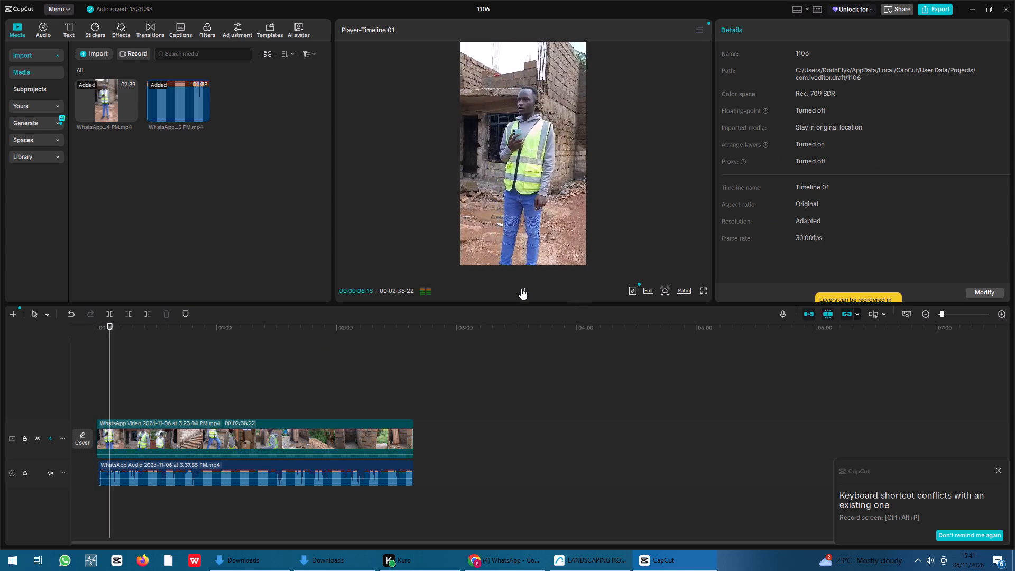
pyautogui.click(521, 288)
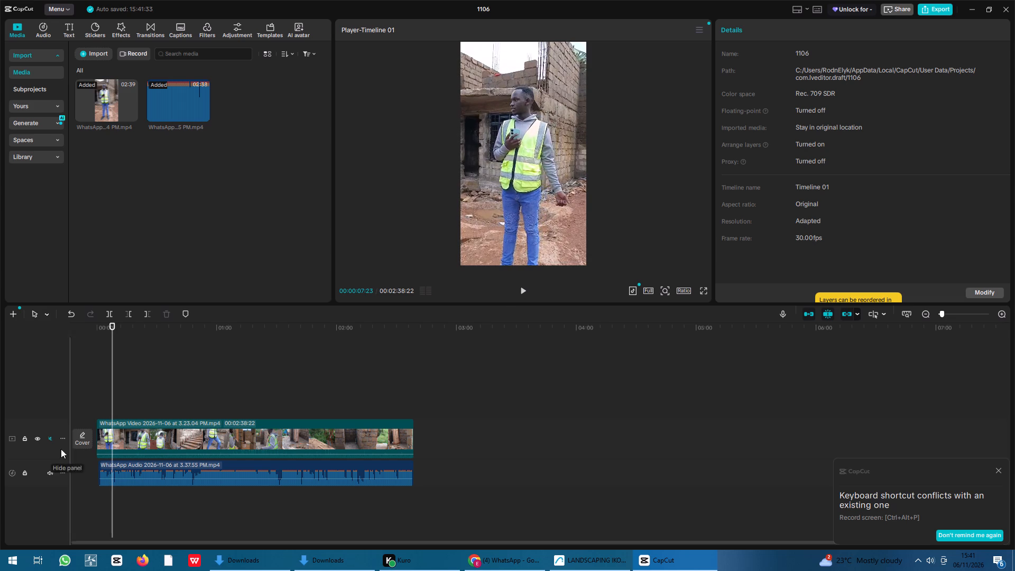
# Unmute the main video track, mute the separate audio track, and play the timeline from the start.
pyautogui.click(52, 437)
pyautogui.moveTo(112, 407); pyautogui.dragTo(85, 407)
pyautogui.click(53, 473)
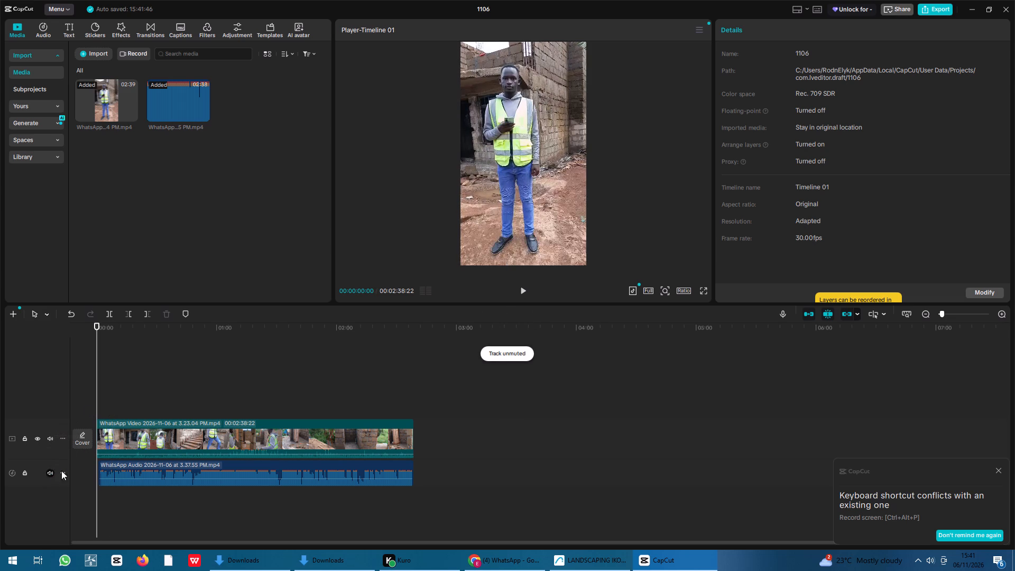
pyautogui.click(525, 294)
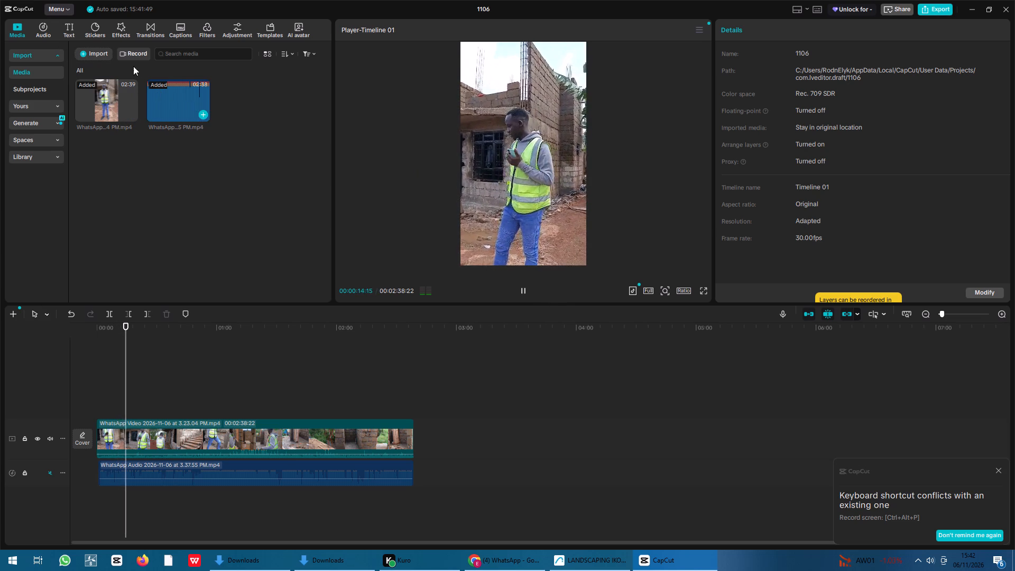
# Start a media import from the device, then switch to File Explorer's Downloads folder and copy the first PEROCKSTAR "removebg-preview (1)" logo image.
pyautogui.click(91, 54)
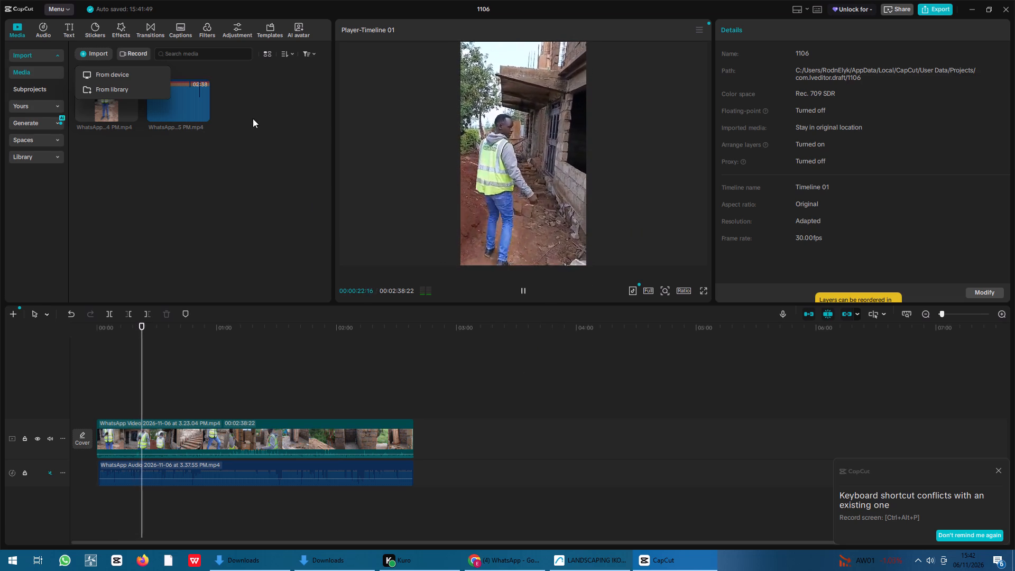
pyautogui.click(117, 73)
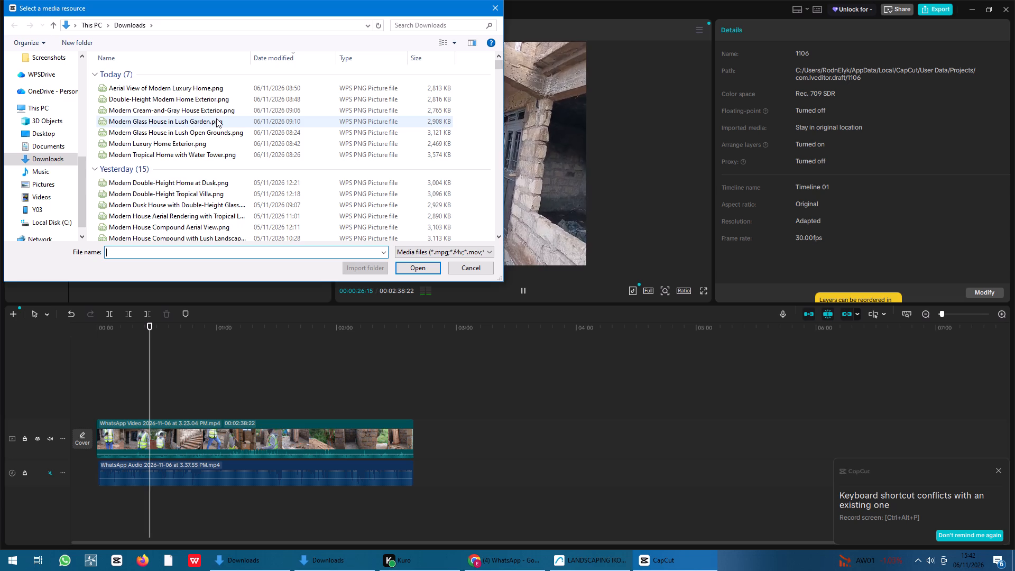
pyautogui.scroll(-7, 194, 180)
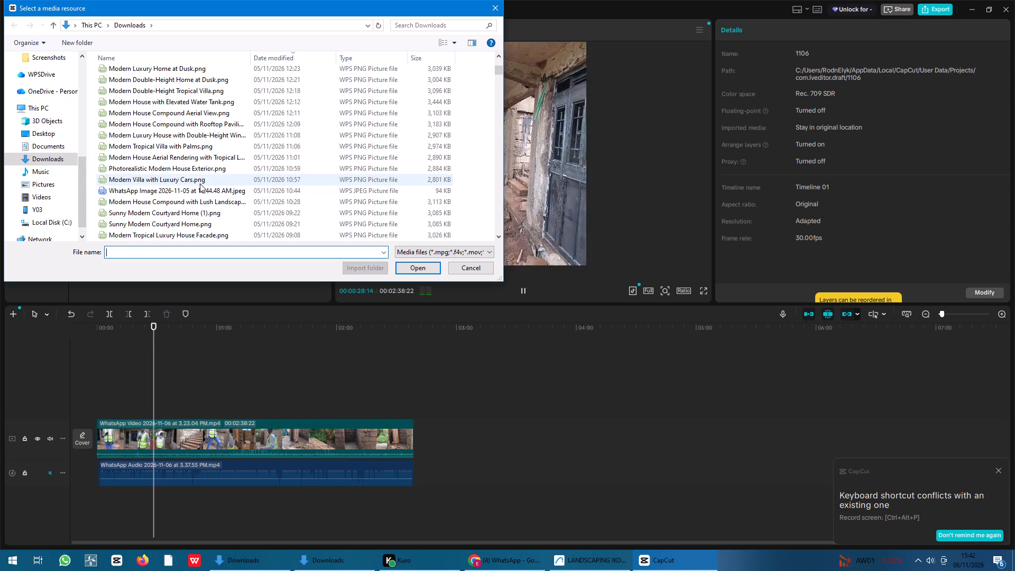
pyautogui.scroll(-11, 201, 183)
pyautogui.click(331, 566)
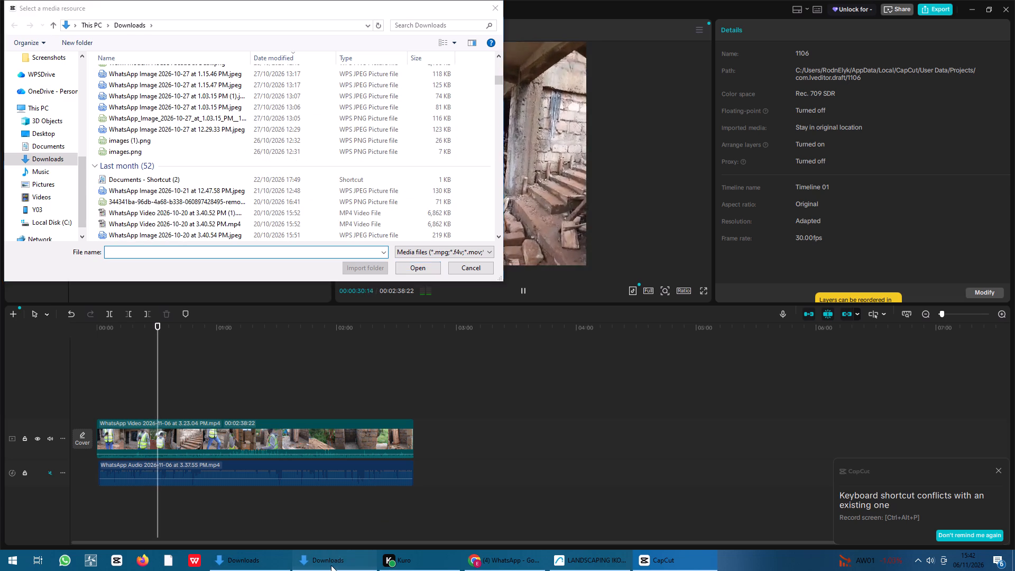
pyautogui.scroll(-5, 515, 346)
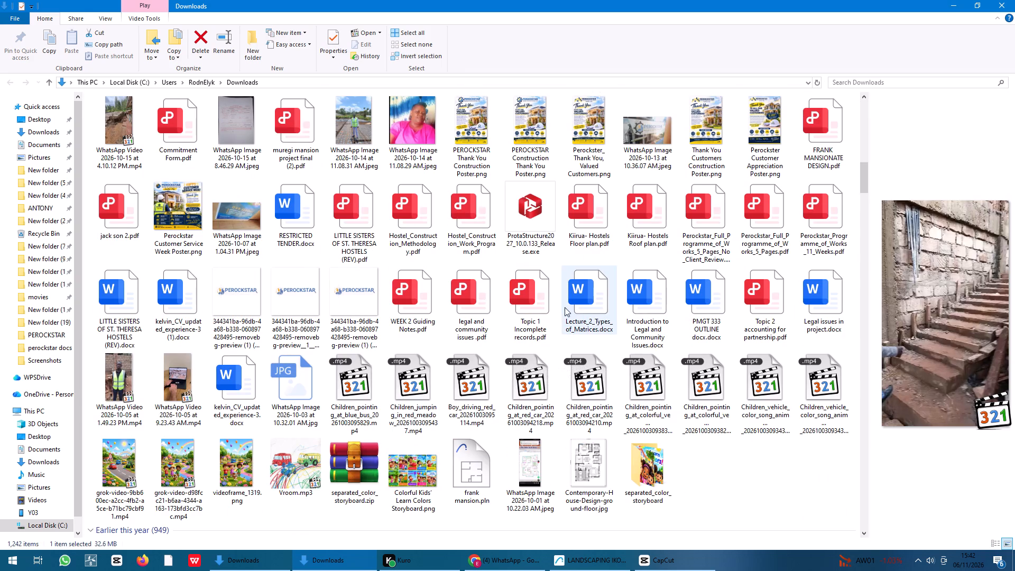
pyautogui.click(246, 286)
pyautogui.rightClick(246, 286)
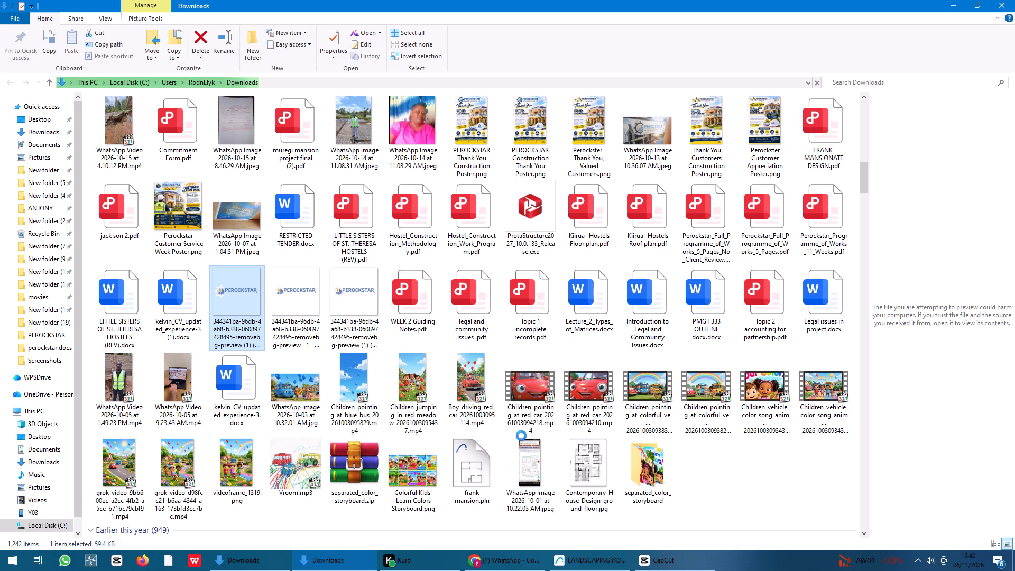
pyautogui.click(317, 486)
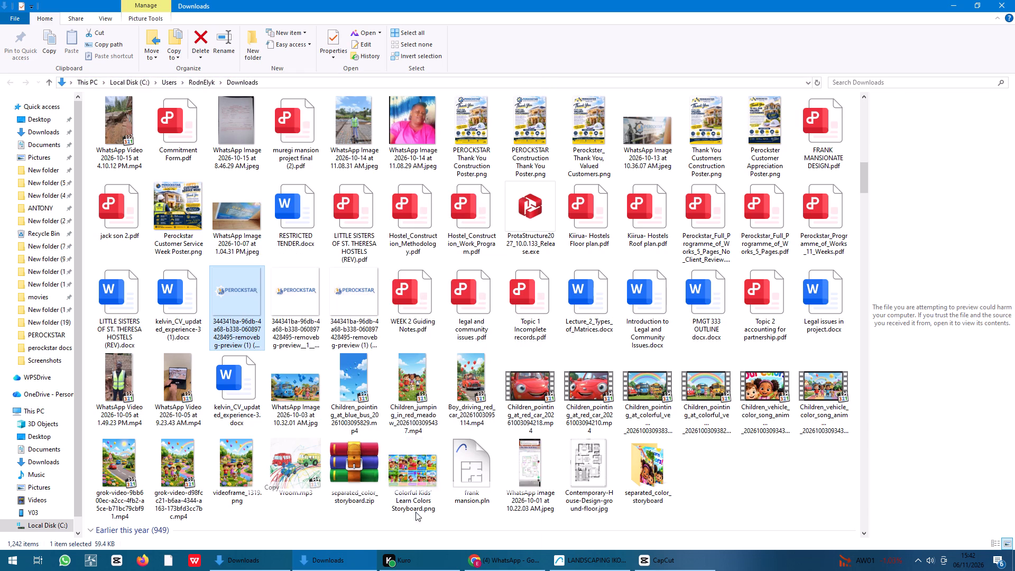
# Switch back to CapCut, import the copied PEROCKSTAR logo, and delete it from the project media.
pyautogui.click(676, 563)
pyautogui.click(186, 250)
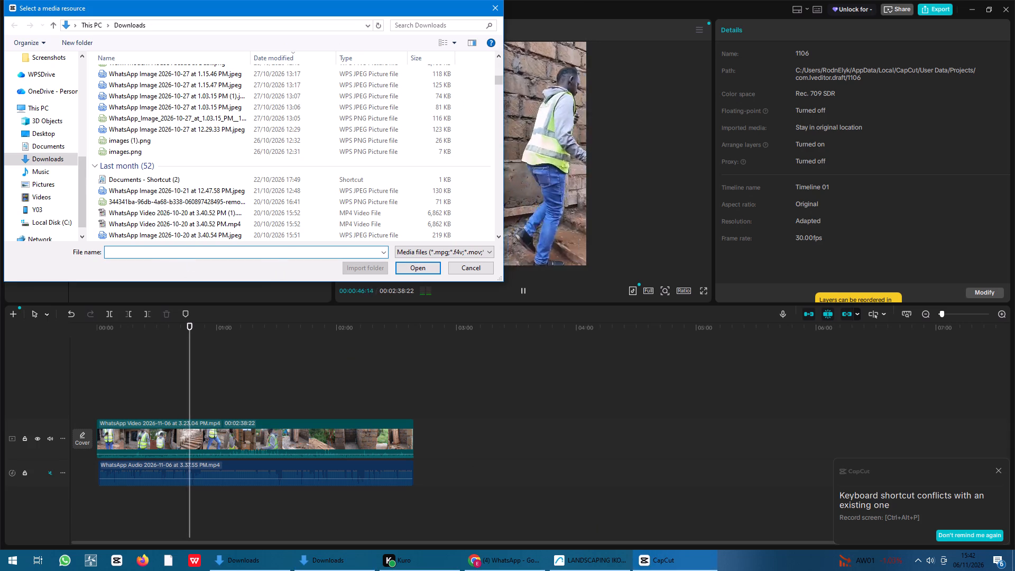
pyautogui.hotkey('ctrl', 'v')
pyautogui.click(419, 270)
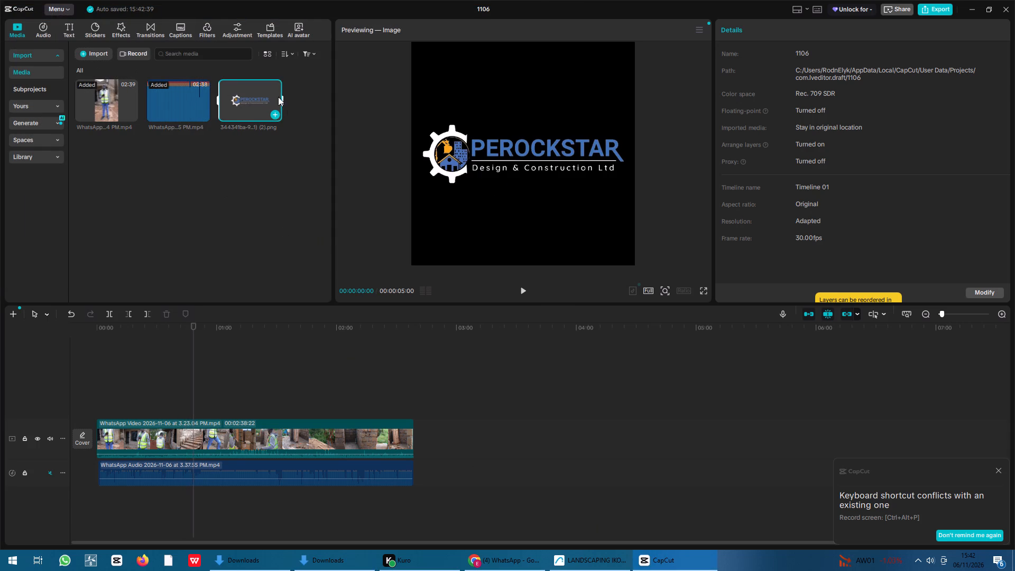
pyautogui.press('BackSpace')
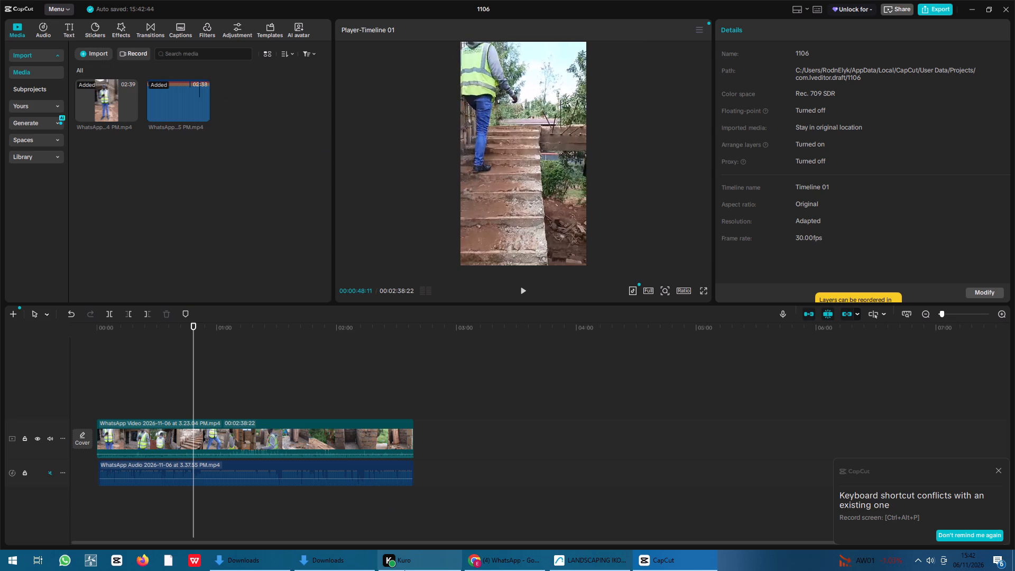
# Switch to the Downloads folder in File Explorer and copy the PEROCKSTAR logo file ending in "removebg-preview (2)".
pyautogui.click(326, 565)
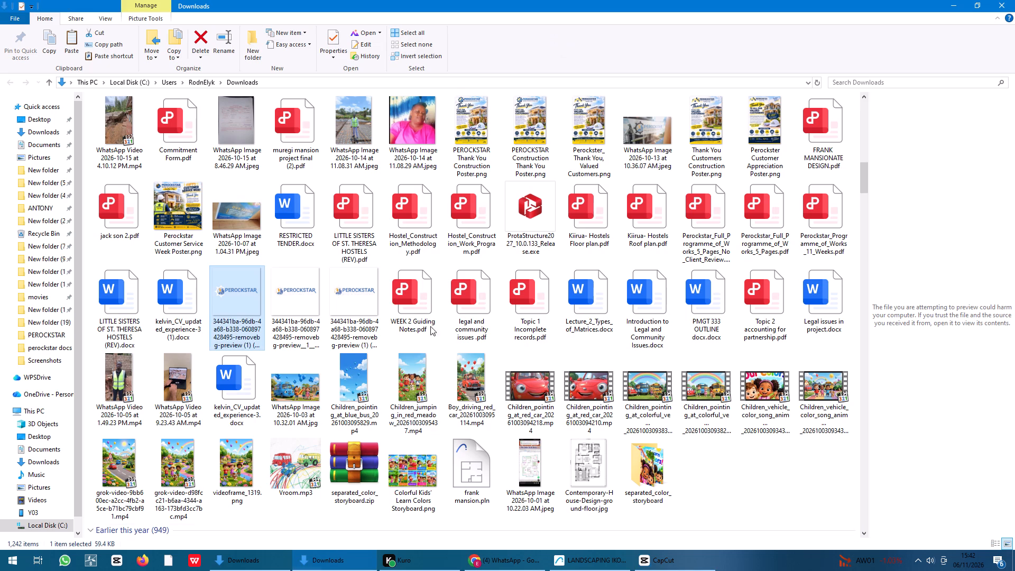
pyautogui.scroll(1, 557, 307)
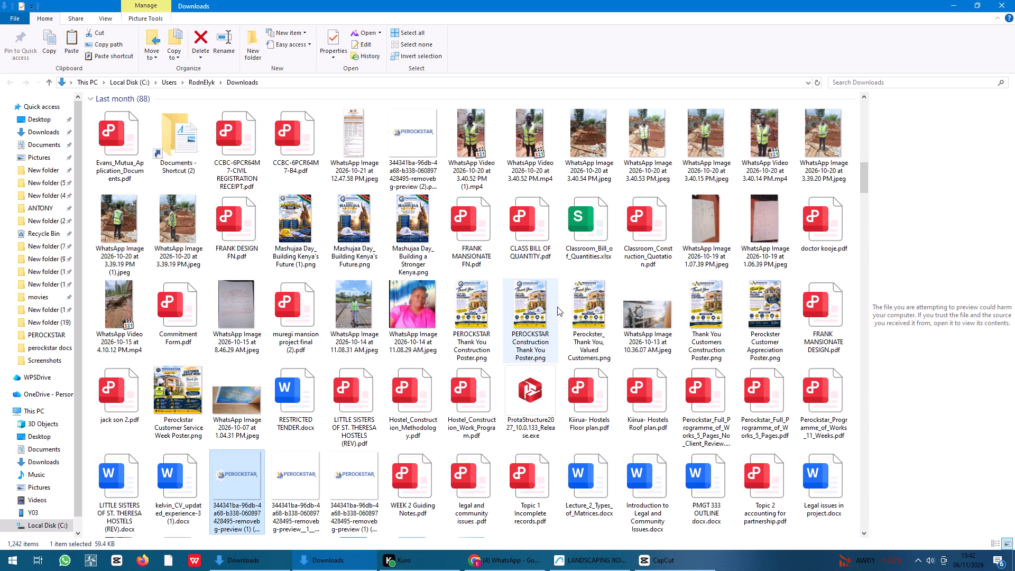
pyautogui.click(418, 140)
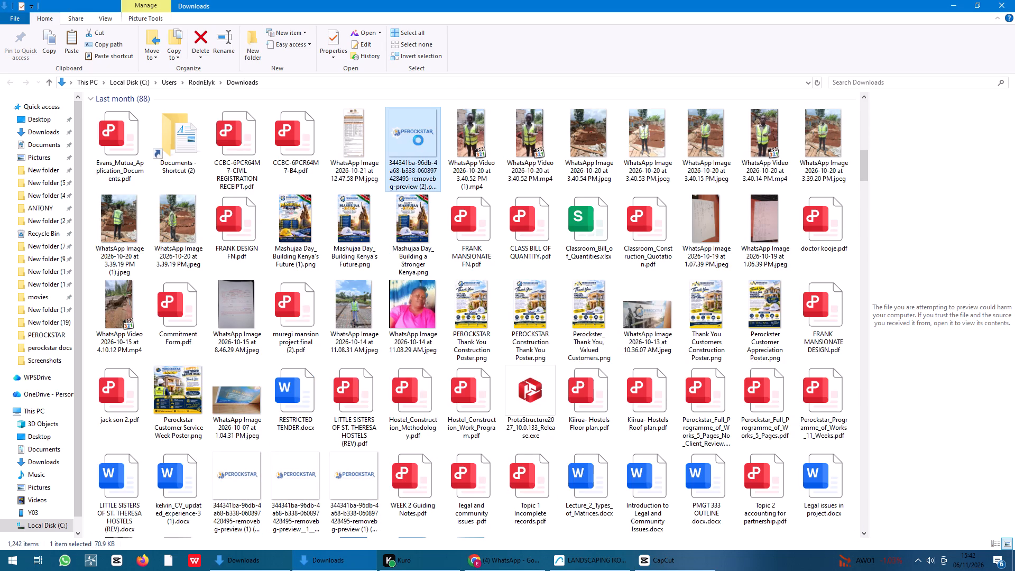
pyautogui.rightClick(418, 140)
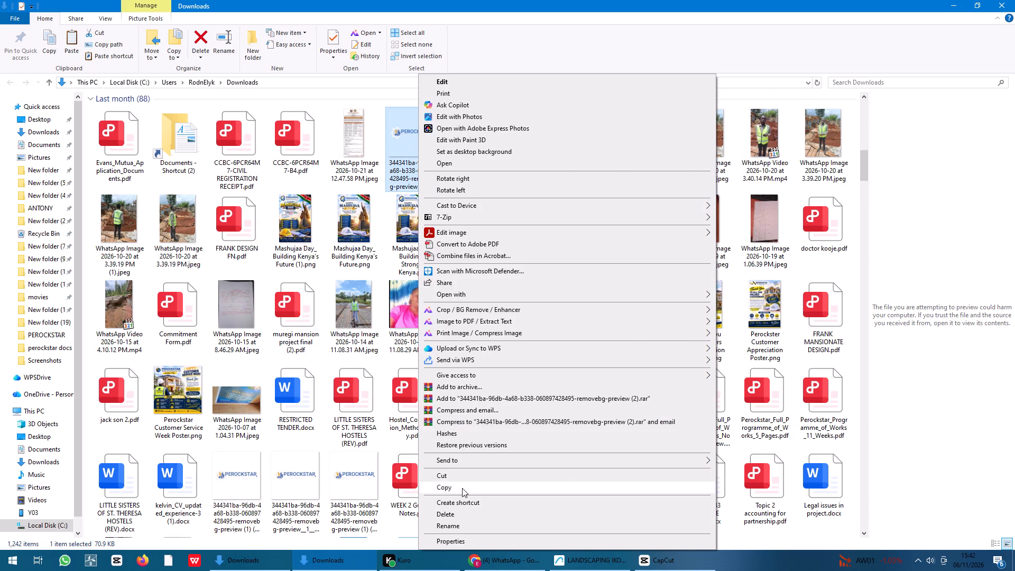
pyautogui.click(462, 488)
# Switch back to CapCut and import the copied "removebg-preview (2)" logo from the device into the project media.
pyautogui.click(674, 566)
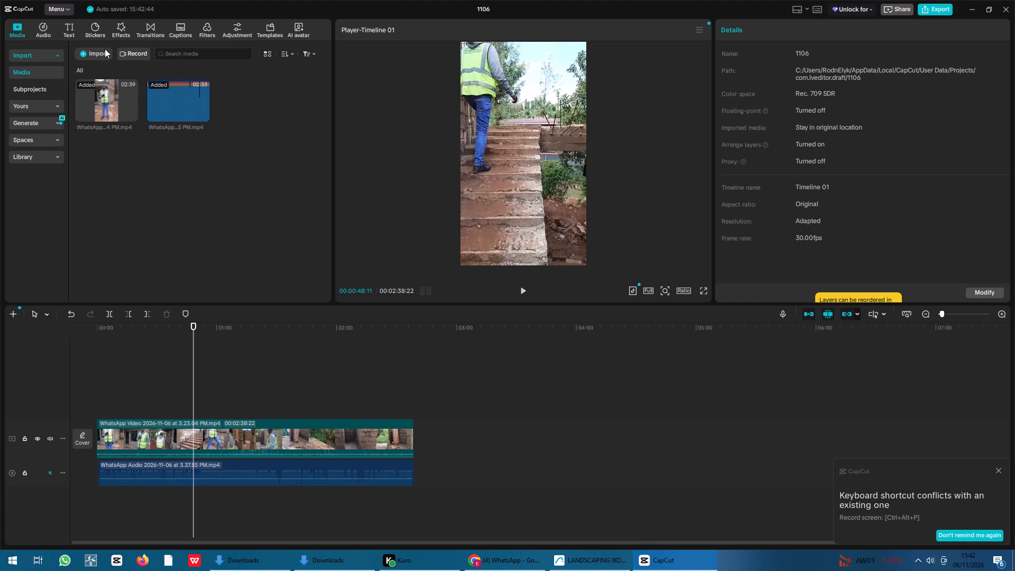
pyautogui.click(95, 57)
pyautogui.click(112, 75)
pyautogui.click(156, 251)
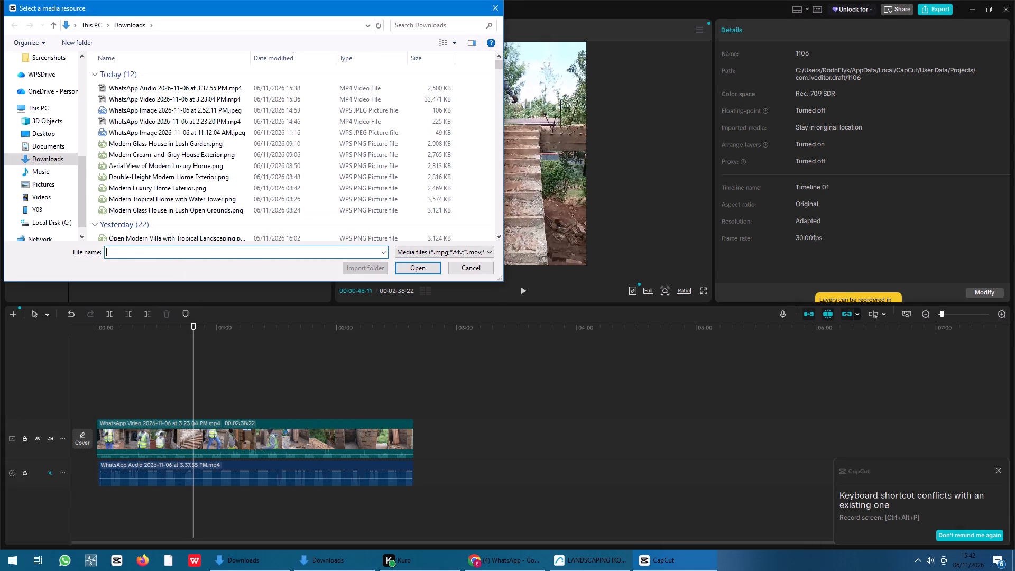
pyautogui.hotkey('ctrl', 'v')
pyautogui.click(430, 266)
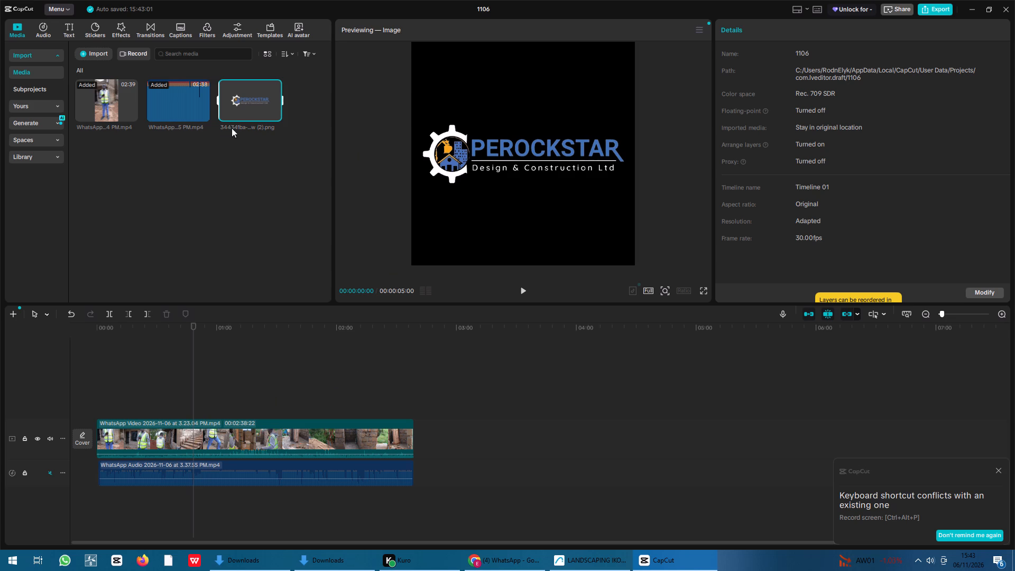
# Add the PEROCKSTAR logo to the timeline and move it to its own track above the main video, near the start.
pyautogui.click(273, 112)
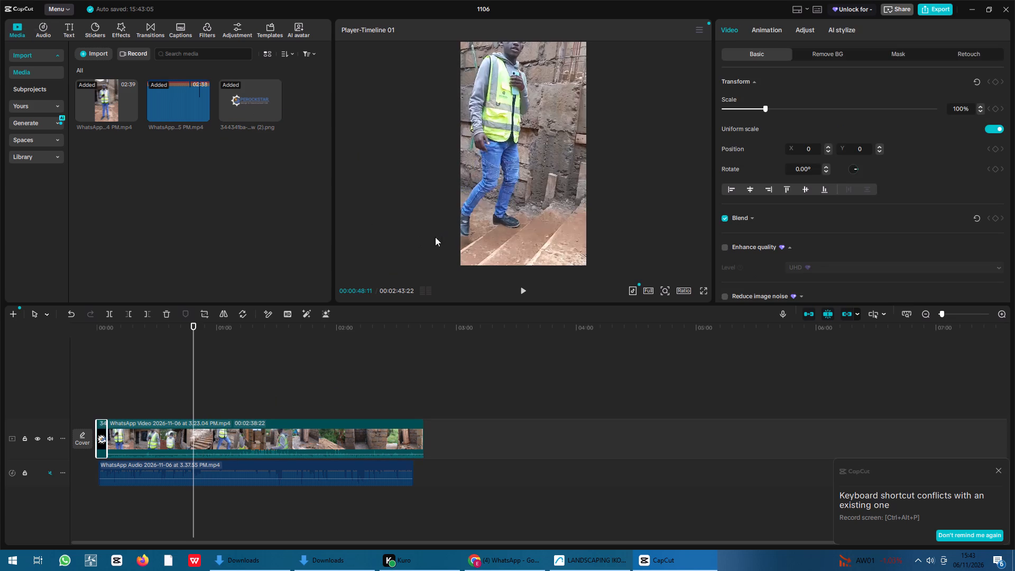
pyautogui.moveTo(105, 436); pyautogui.dragTo(99, 399)
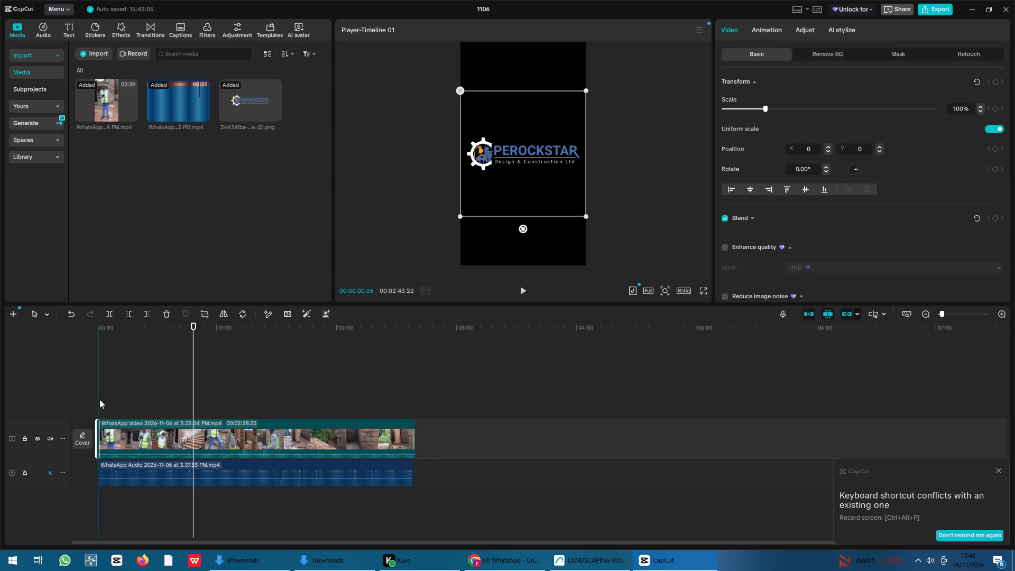
pyautogui.moveTo(99, 399); pyautogui.dragTo(114, 427)
pyautogui.moveTo(106, 438); pyautogui.dragTo(121, 400)
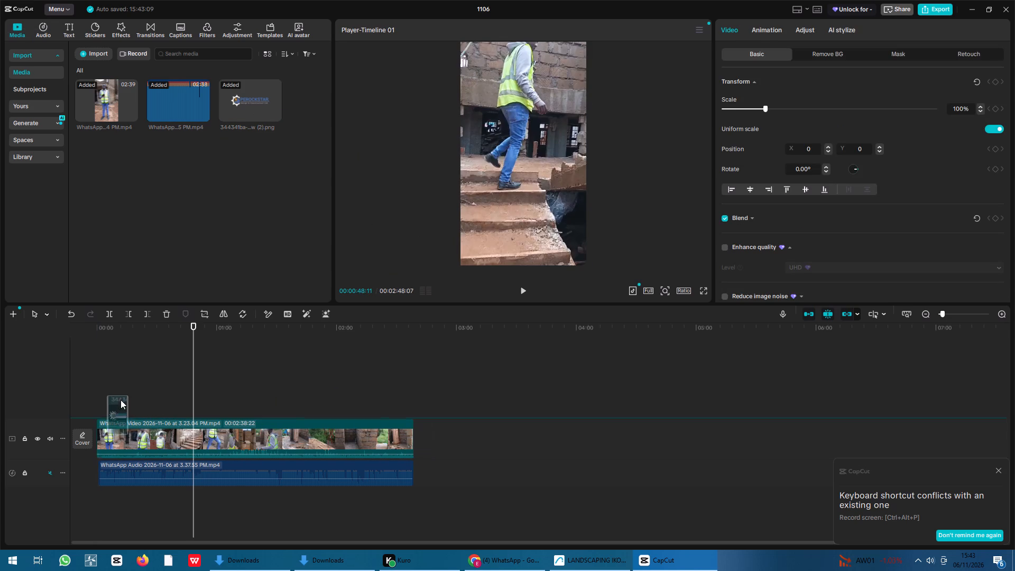
pyautogui.moveTo(121, 400); pyautogui.dragTo(121, 397)
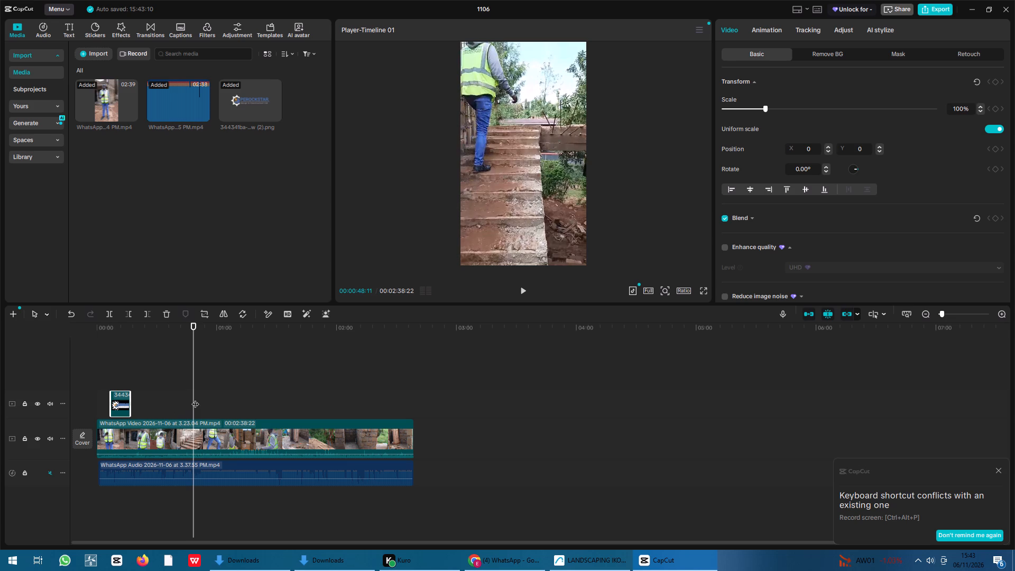
# Move the PEROCKSTAR logo clip to the start of the timeline and extend it to the main video's end at 00:02:38:22.
pyautogui.moveTo(195, 399); pyautogui.dragTo(59, 401)
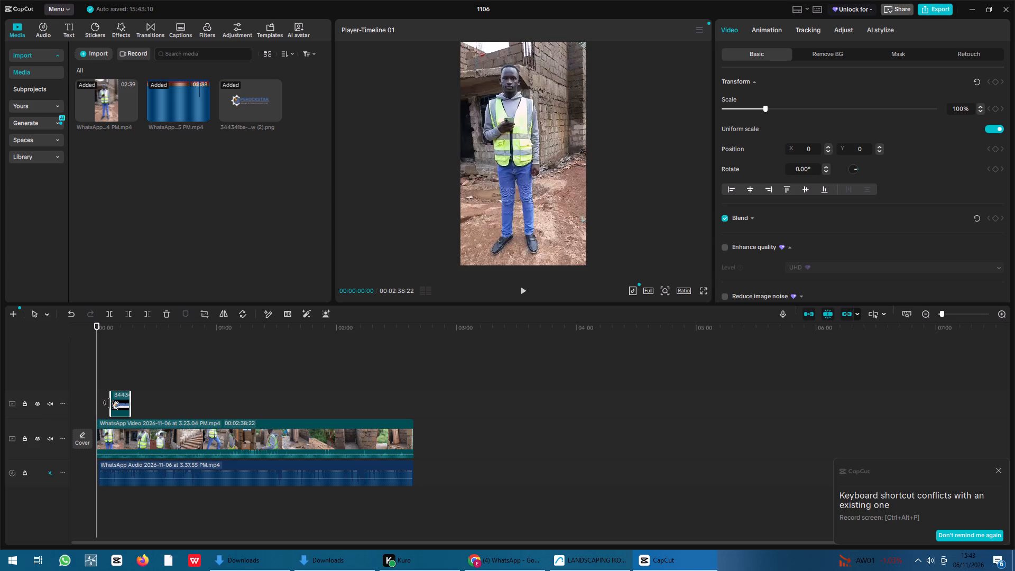
pyautogui.moveTo(117, 402); pyautogui.dragTo(105, 405)
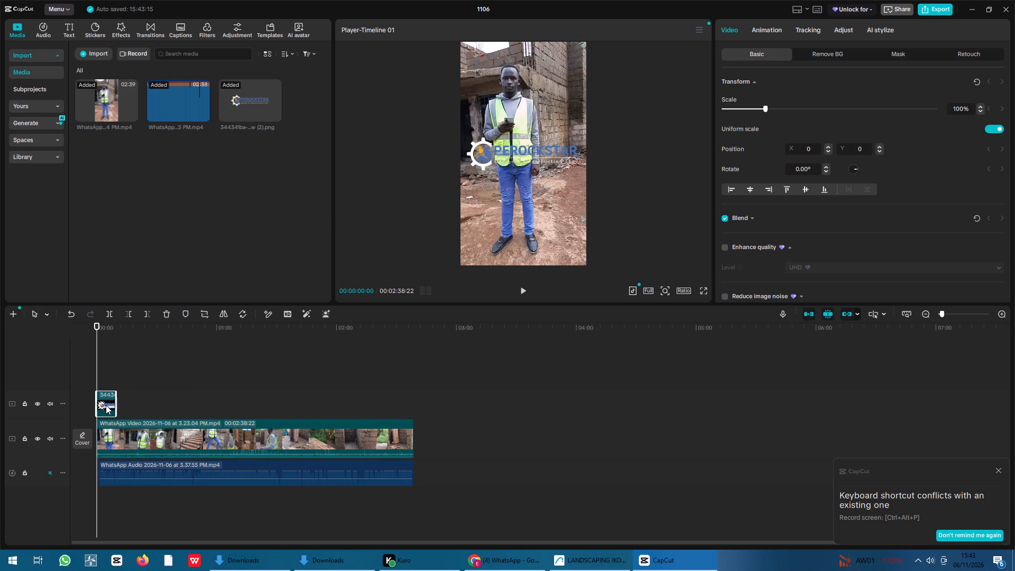
pyautogui.moveTo(115, 405); pyautogui.dragTo(308, 420)
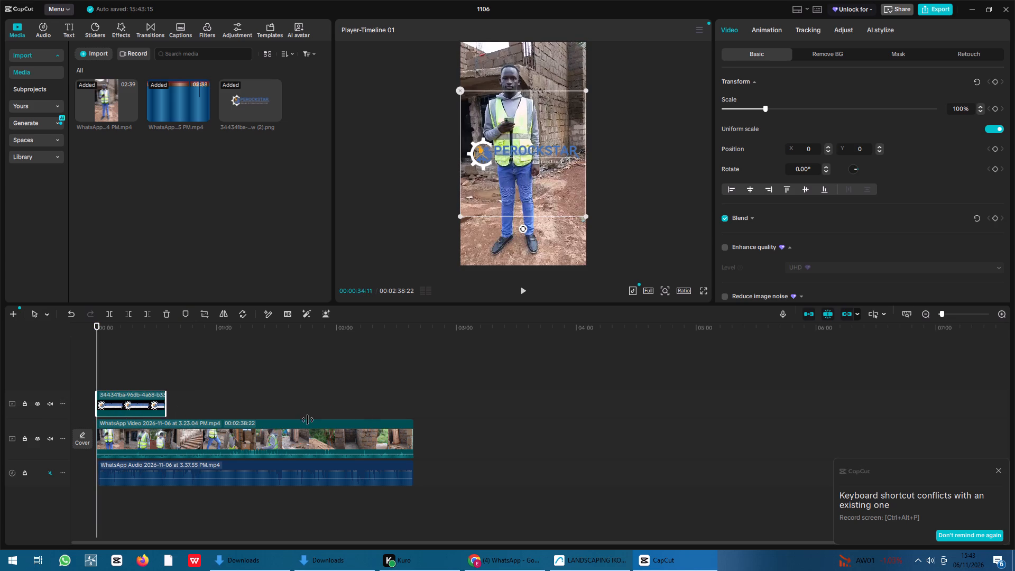
pyautogui.moveTo(308, 420); pyautogui.dragTo(414, 422)
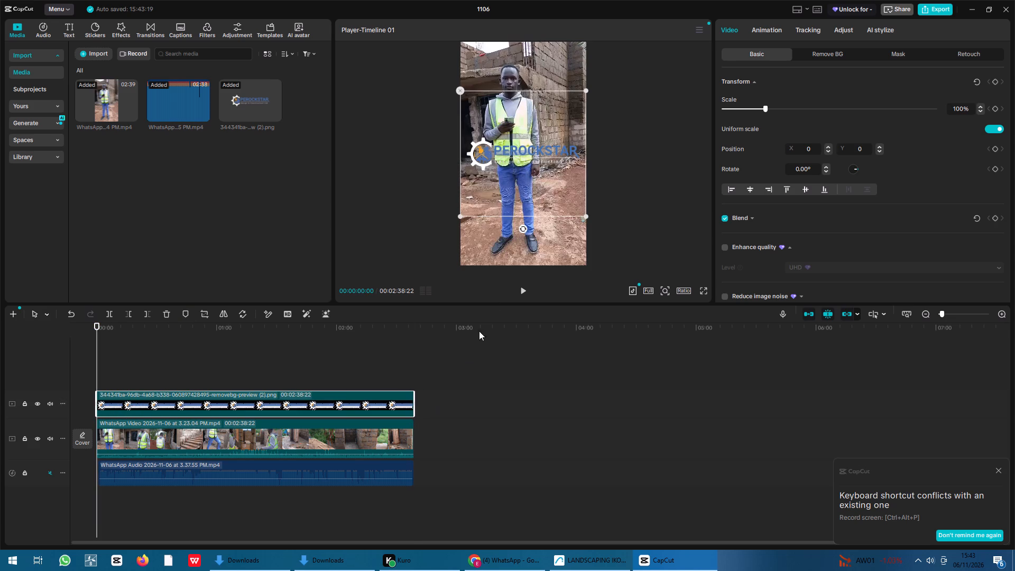
# Reposition the PEROCKSTAR logo at the top of the video frame, slightly left of centre, and deselect it.
pyautogui.moveTo(512, 149); pyautogui.dragTo(509, 52)
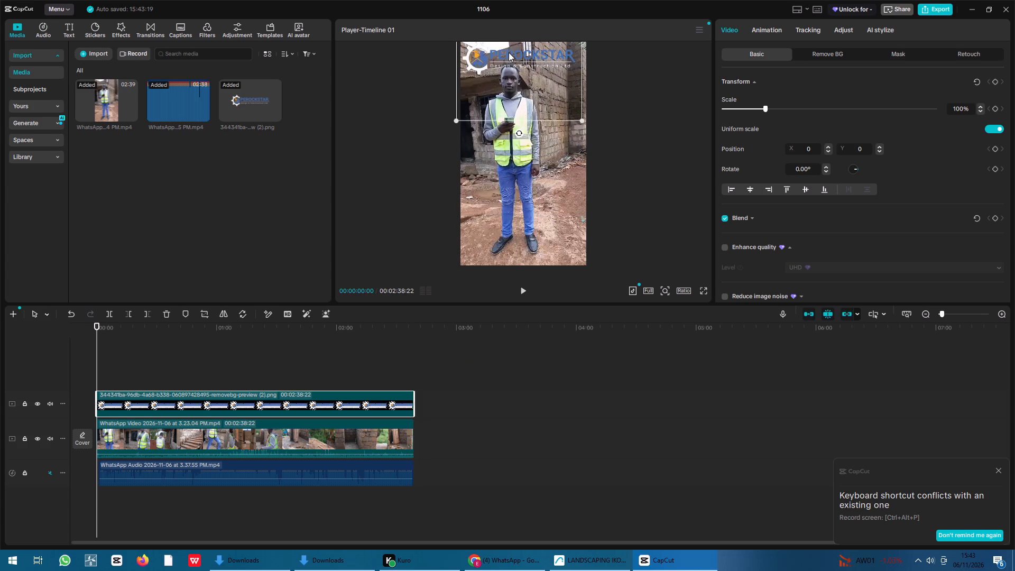
pyautogui.moveTo(509, 52); pyautogui.dragTo(510, 67)
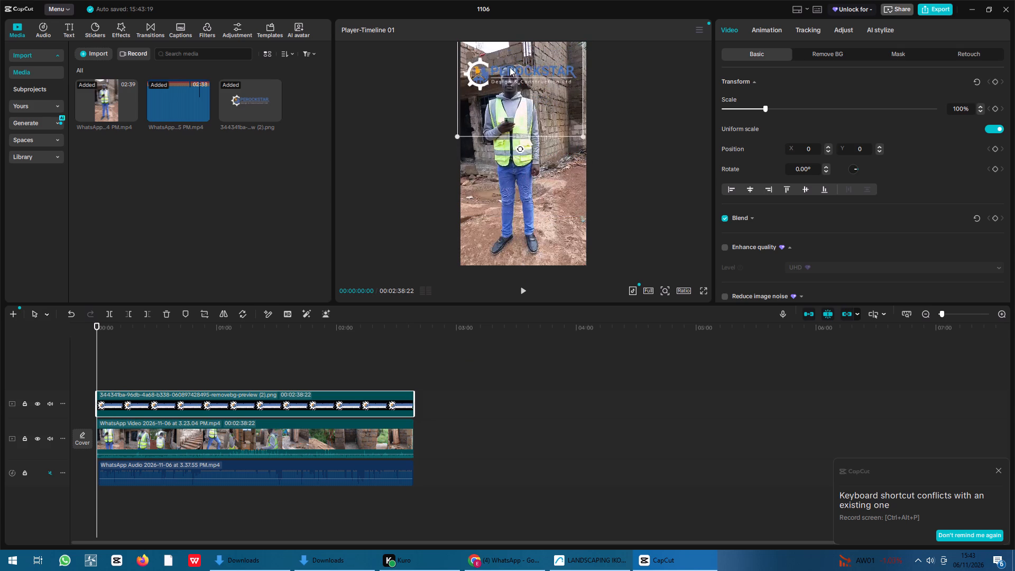
pyautogui.moveTo(510, 67); pyautogui.dragTo(506, 53)
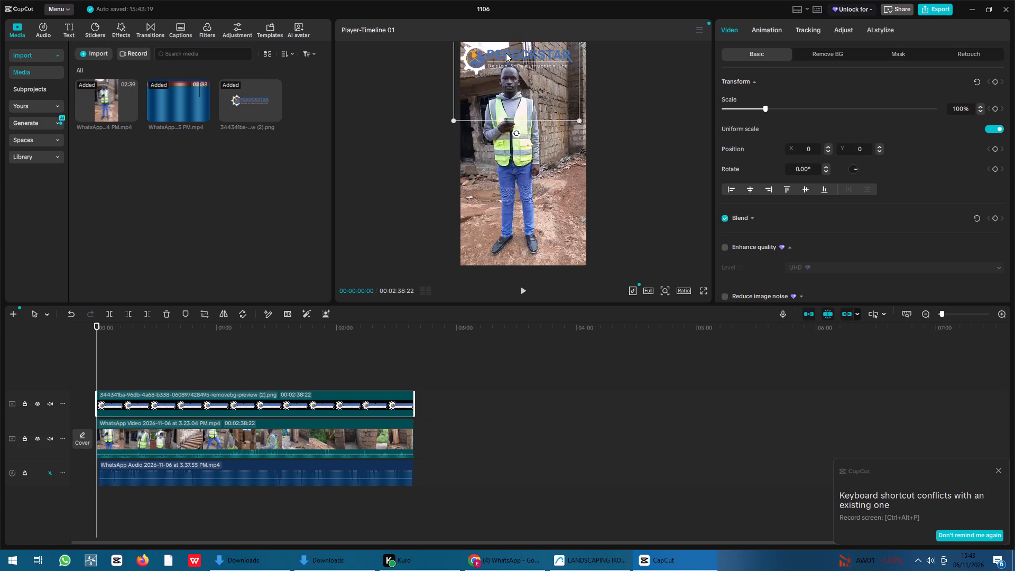
pyautogui.moveTo(506, 53); pyautogui.dragTo(506, 51)
pyautogui.click(426, 373)
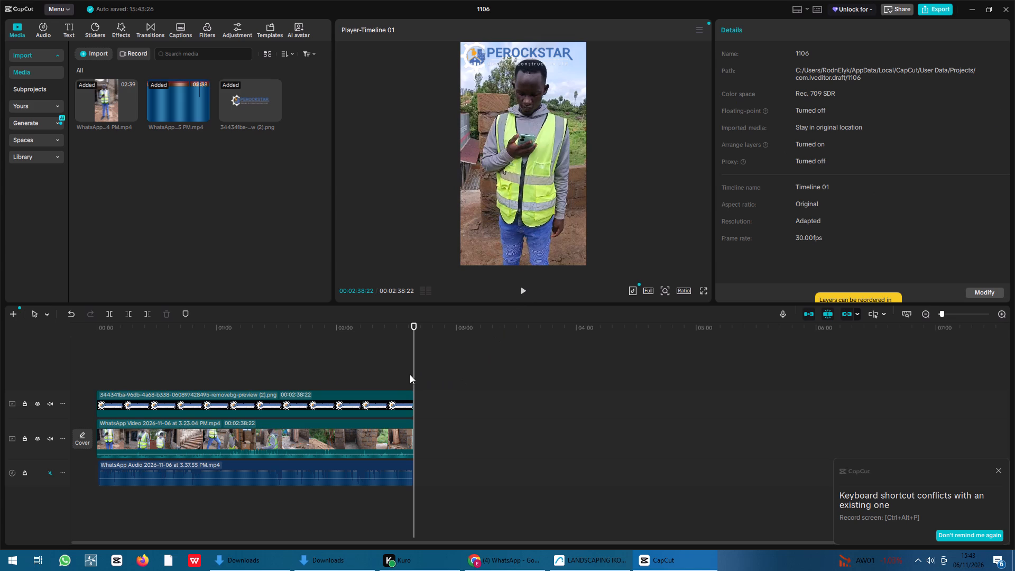
# Play the video from the start and add a default text overlay about 7 seconds in, selecting it for editing.
pyautogui.moveTo(416, 371); pyautogui.dragTo(72, 407)
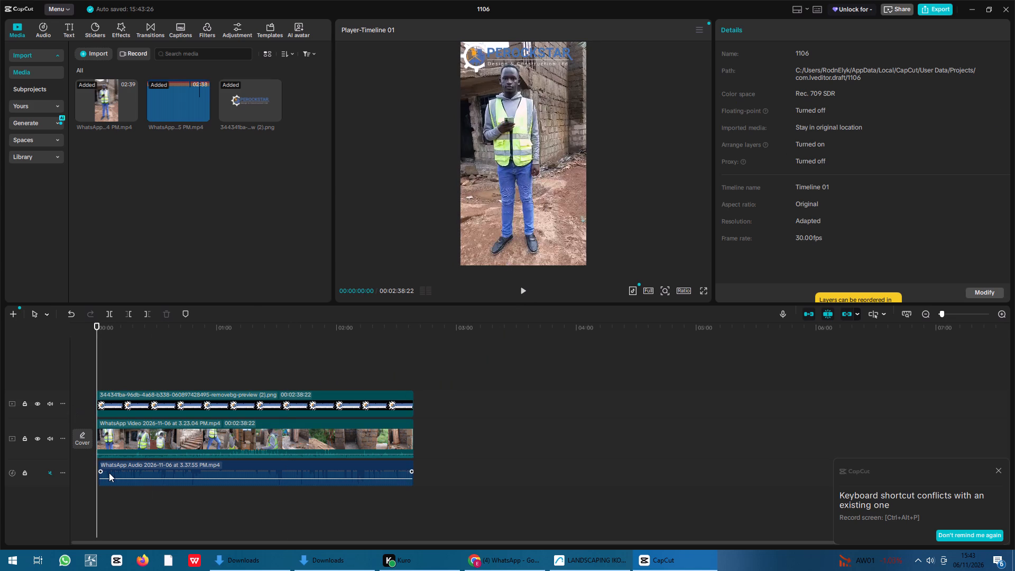
pyautogui.click(109, 473)
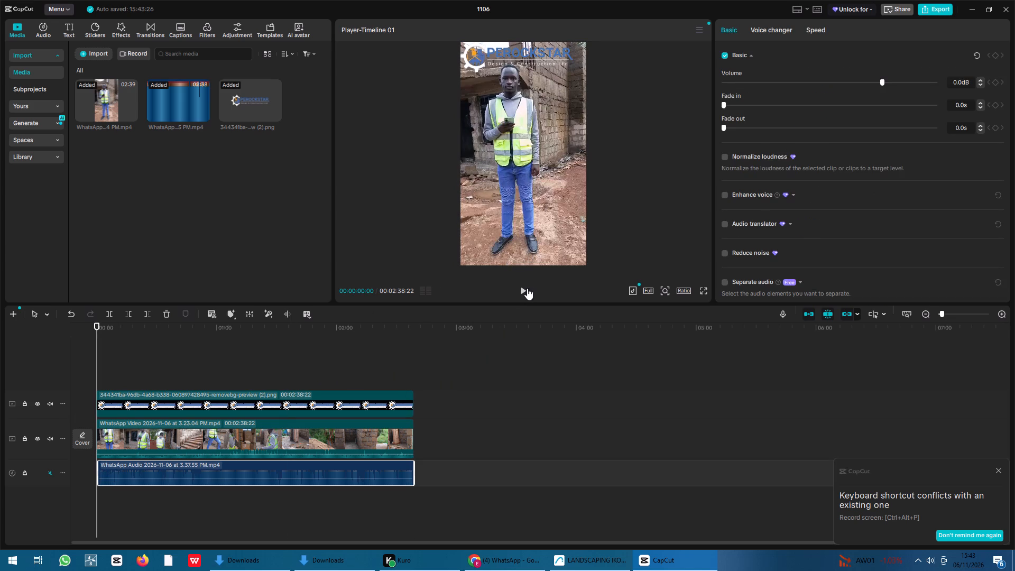
pyautogui.click(522, 292)
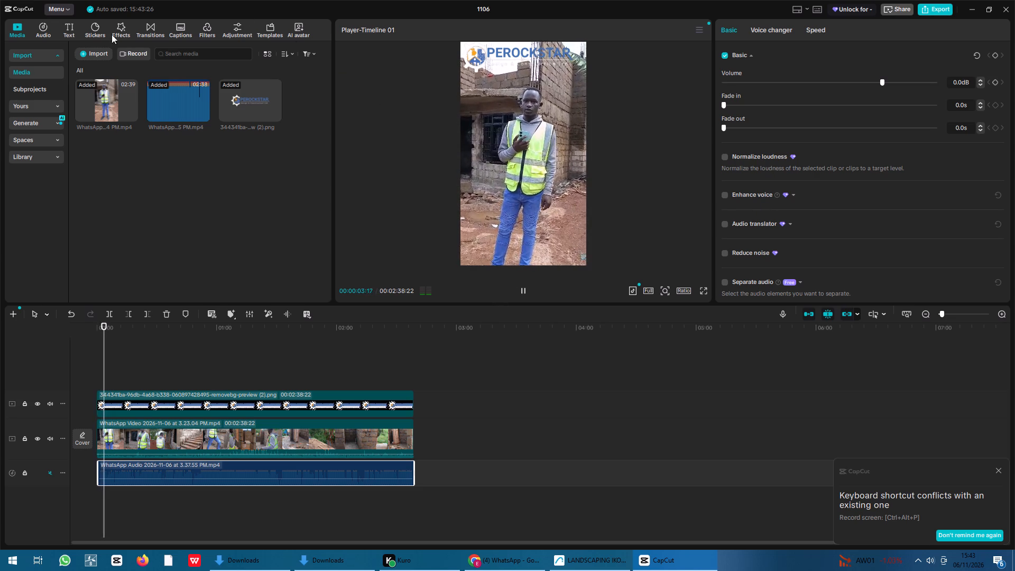
pyautogui.click(70, 30)
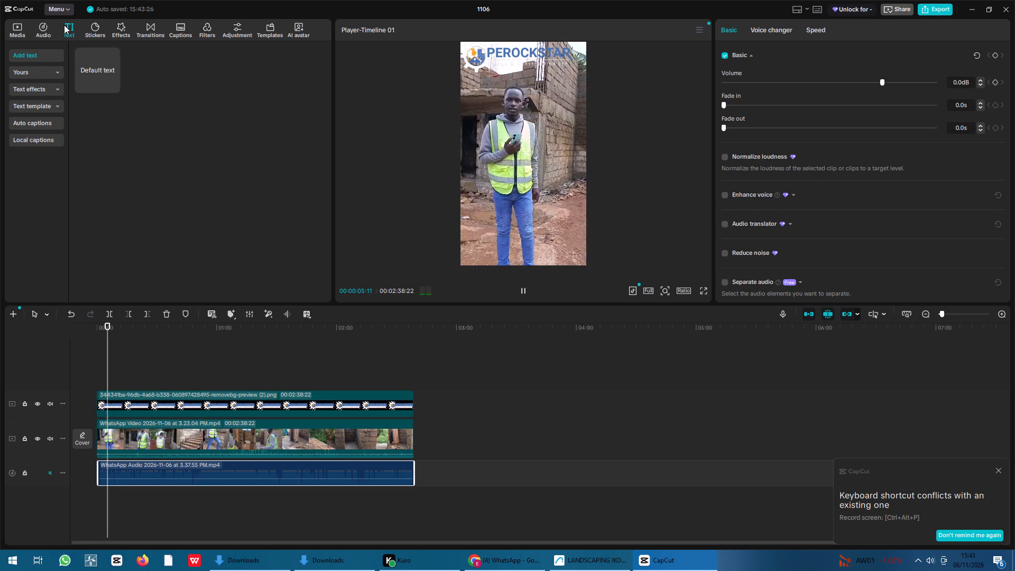
pyautogui.click(109, 82)
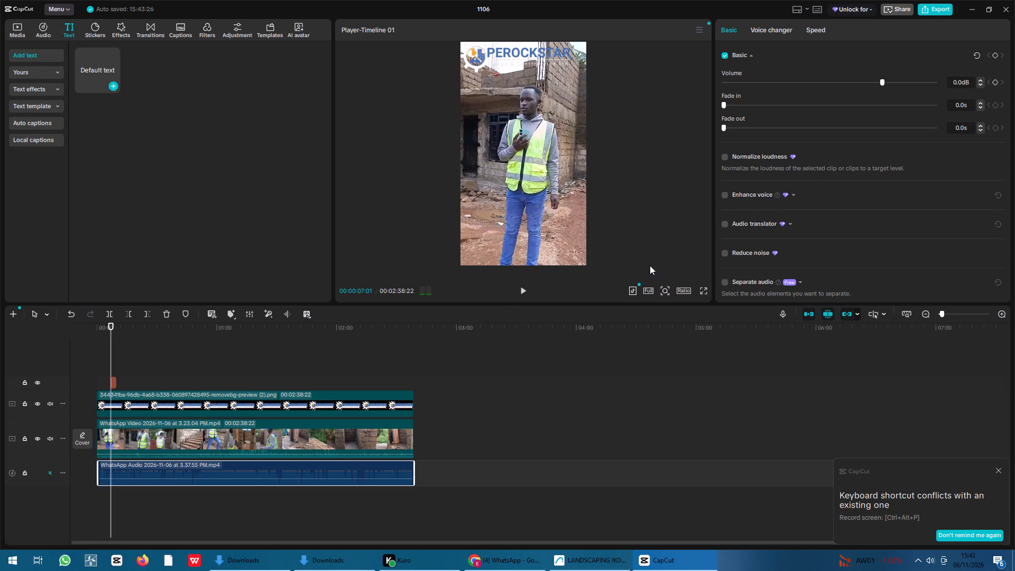
pyautogui.click(550, 145)
pyautogui.doubleClick(547, 151)
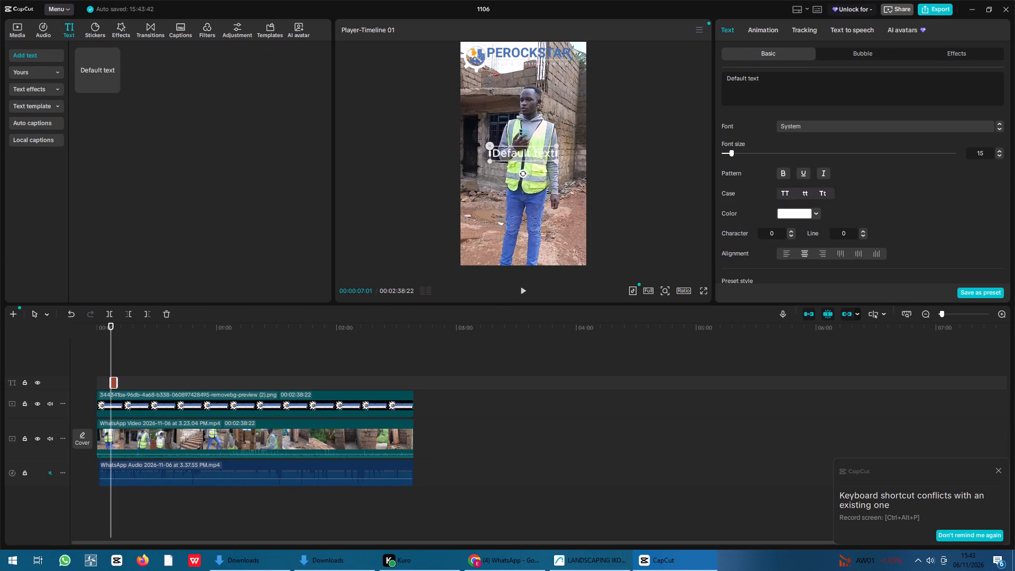
pyautogui.click(553, 155)
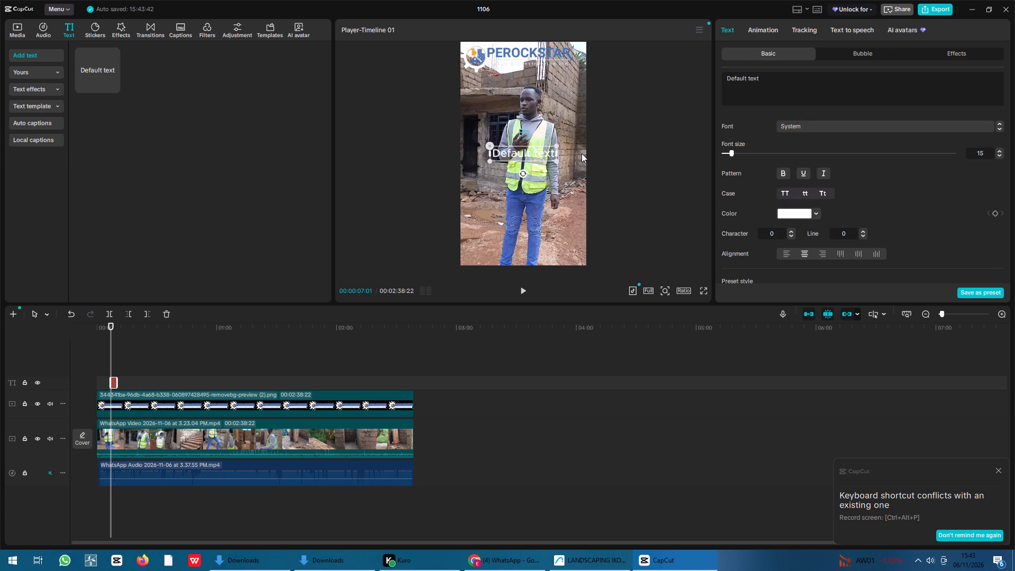
pyautogui.click(546, 154)
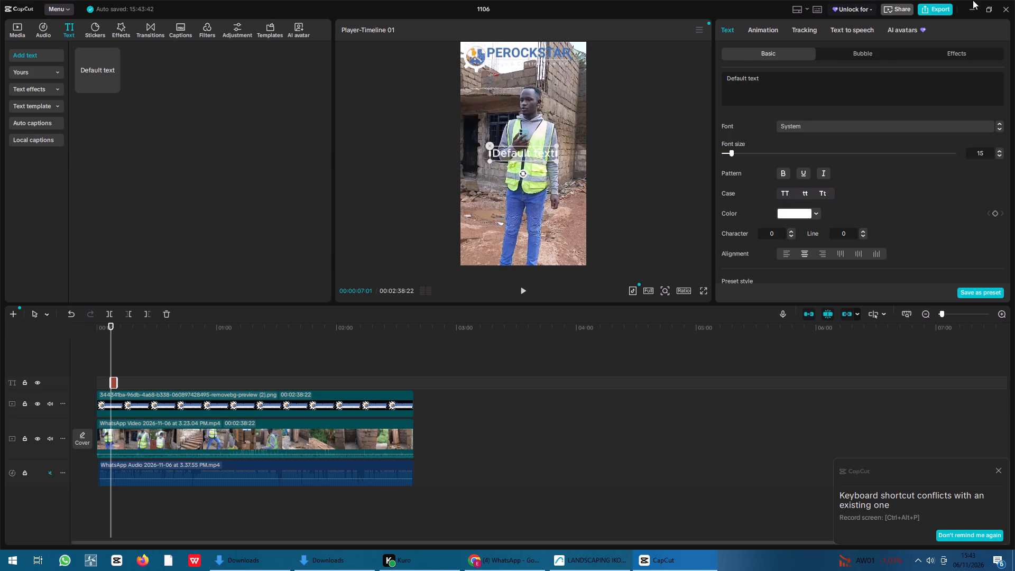
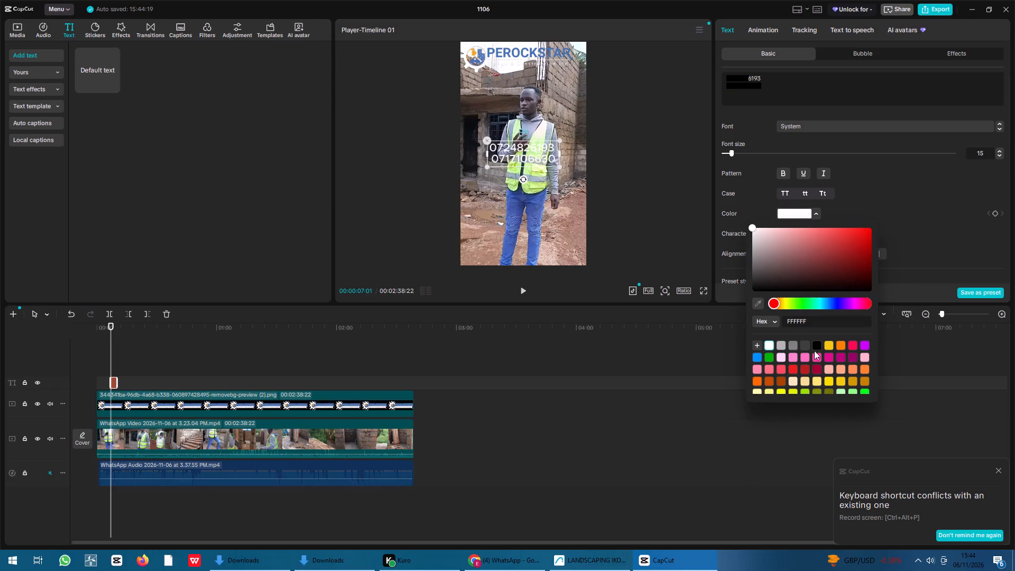
# Style the phone-number text overlay with the pink-red colour FF0855, bold and underline.
pyautogui.click(853, 344)
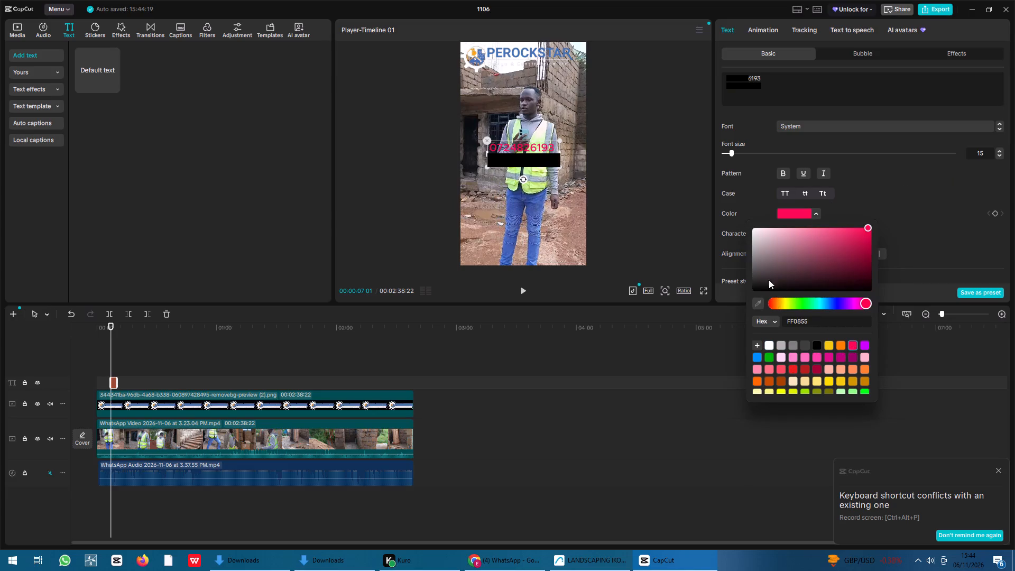
pyautogui.click(758, 173)
pyautogui.click(782, 173)
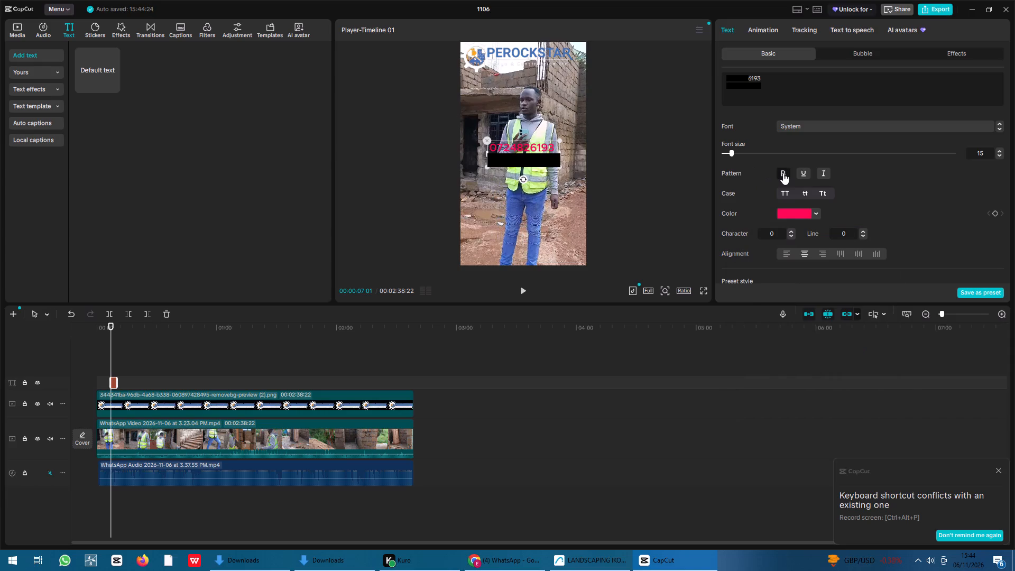
pyautogui.click(783, 173)
pyautogui.click(783, 173)
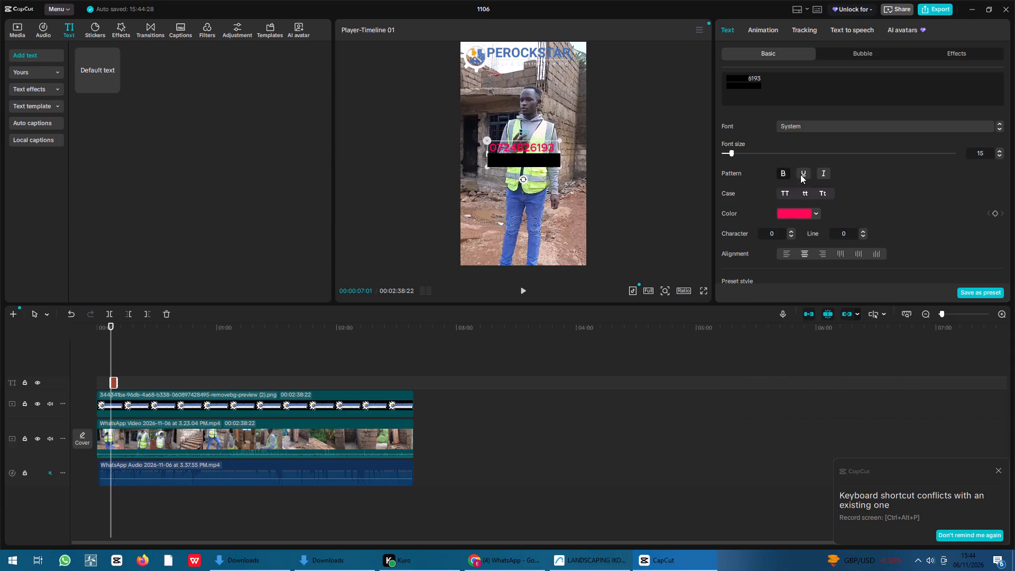
pyautogui.click(804, 171)
pyautogui.click(654, 172)
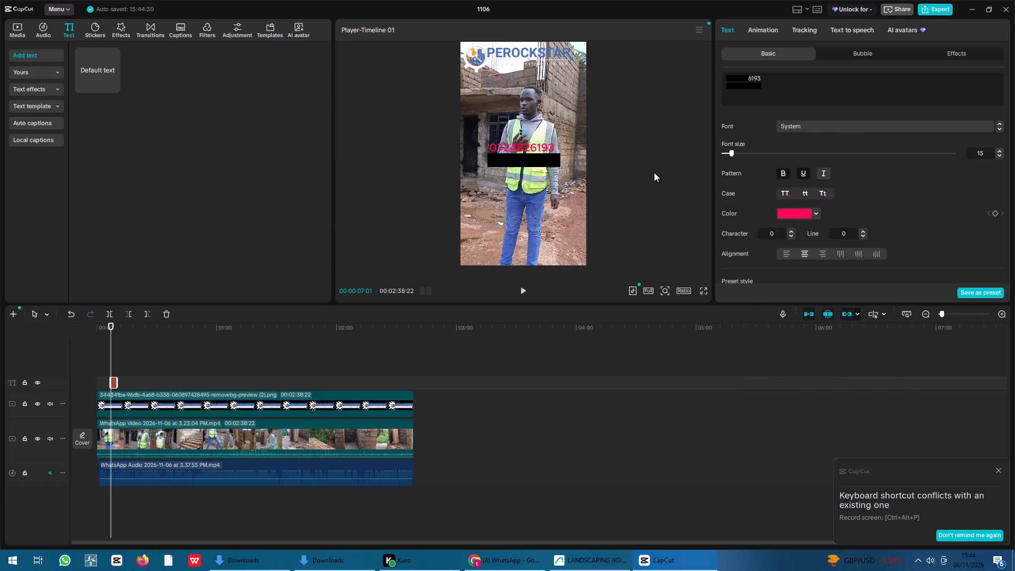
# Move the phone-number text to the bottom of the video frame, set its font size to 17 and deselect it.
pyautogui.moveTo(538, 155); pyautogui.dragTo(539, 249)
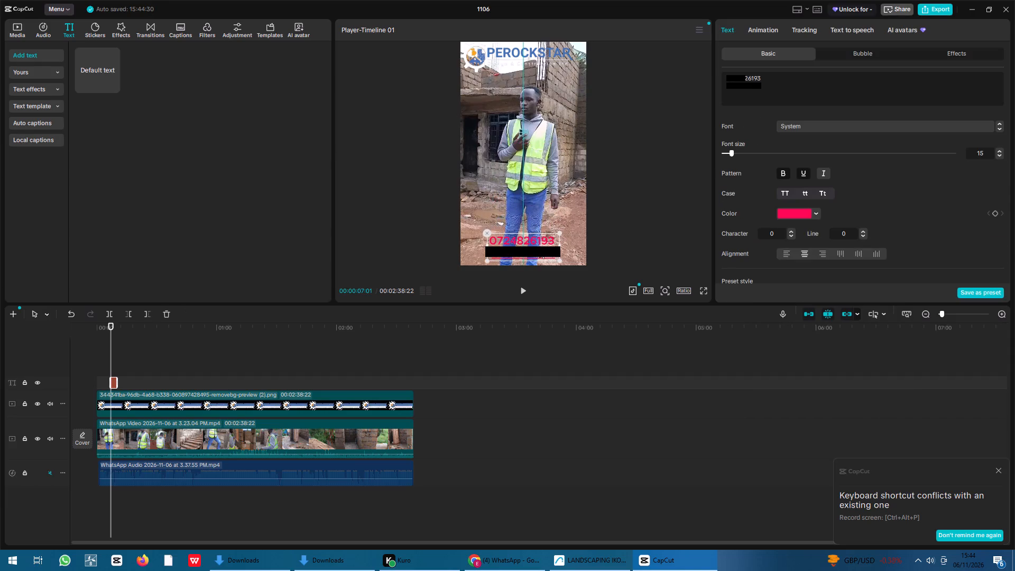
pyautogui.moveTo(539, 249); pyautogui.dragTo(539, 249)
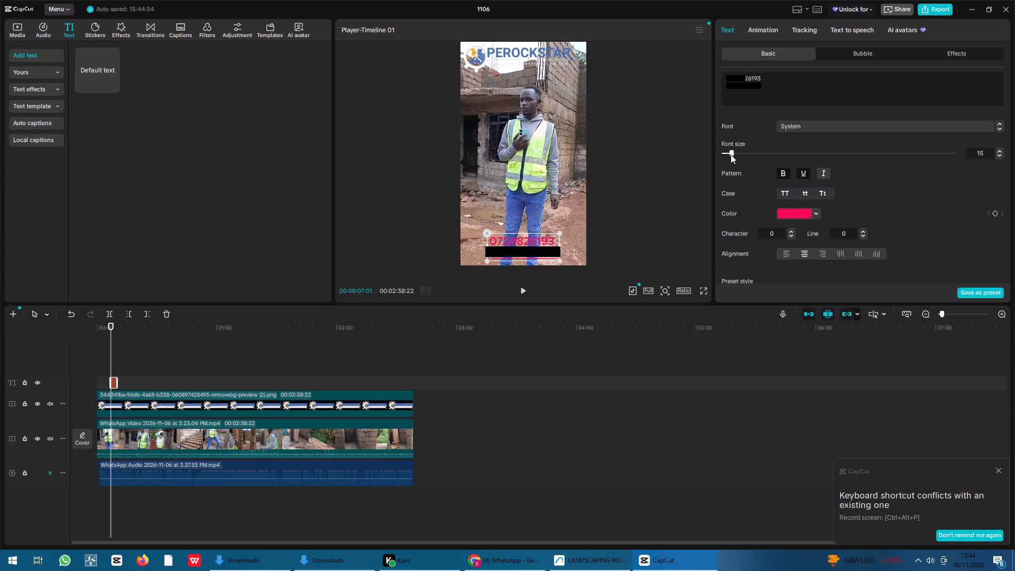
pyautogui.moveTo(731, 154); pyautogui.dragTo(736, 153)
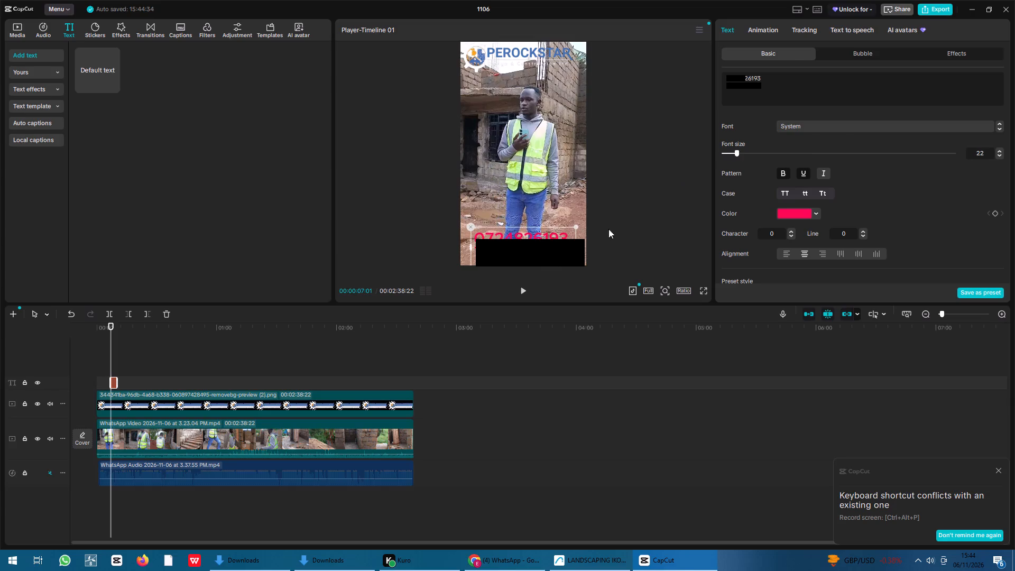
pyautogui.click(647, 213)
pyautogui.click(546, 245)
pyautogui.click(537, 247)
pyautogui.moveTo(516, 248); pyautogui.dragTo(518, 244)
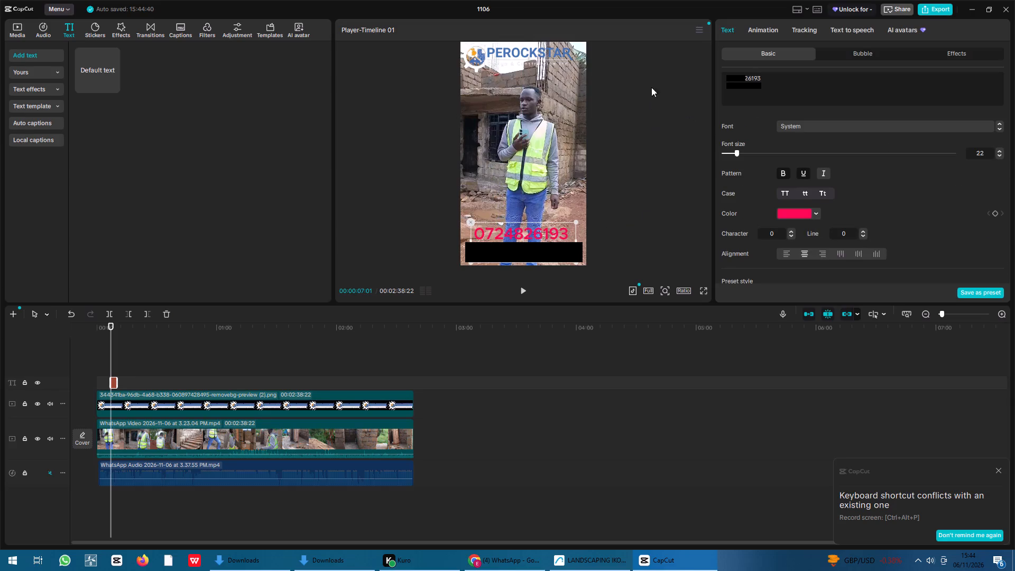
pyautogui.click(735, 152)
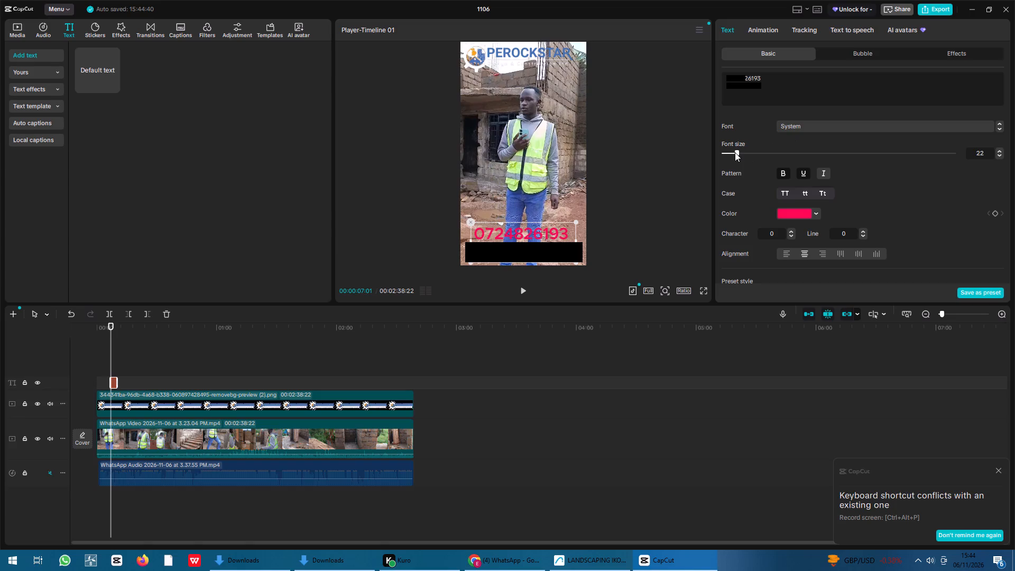
pyautogui.click(733, 153)
pyautogui.click(642, 200)
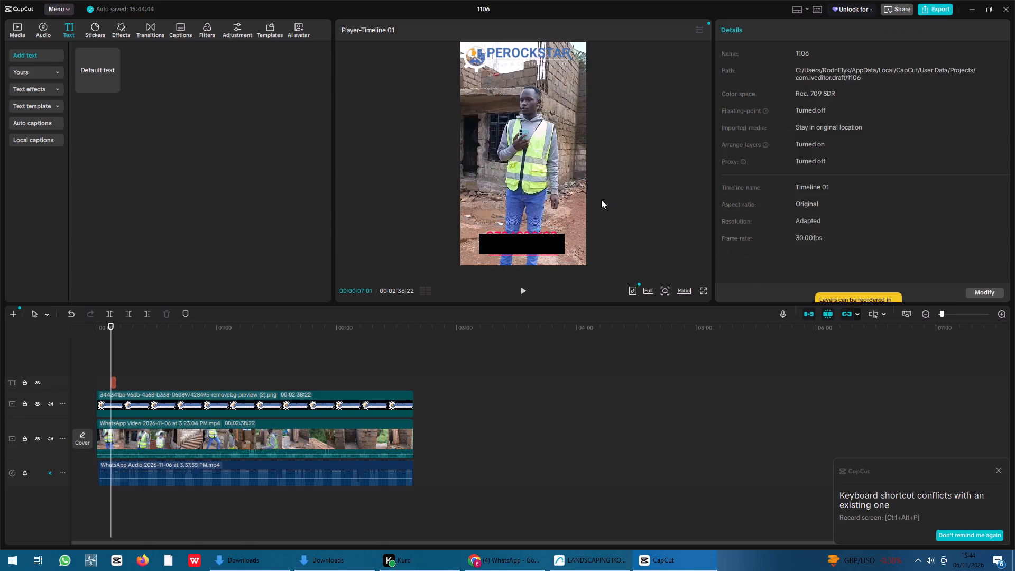
# Move the phone-number text clip to the start of the timeline and extend it to the main video's end.
pyautogui.moveTo(111, 368); pyautogui.dragTo(99, 367)
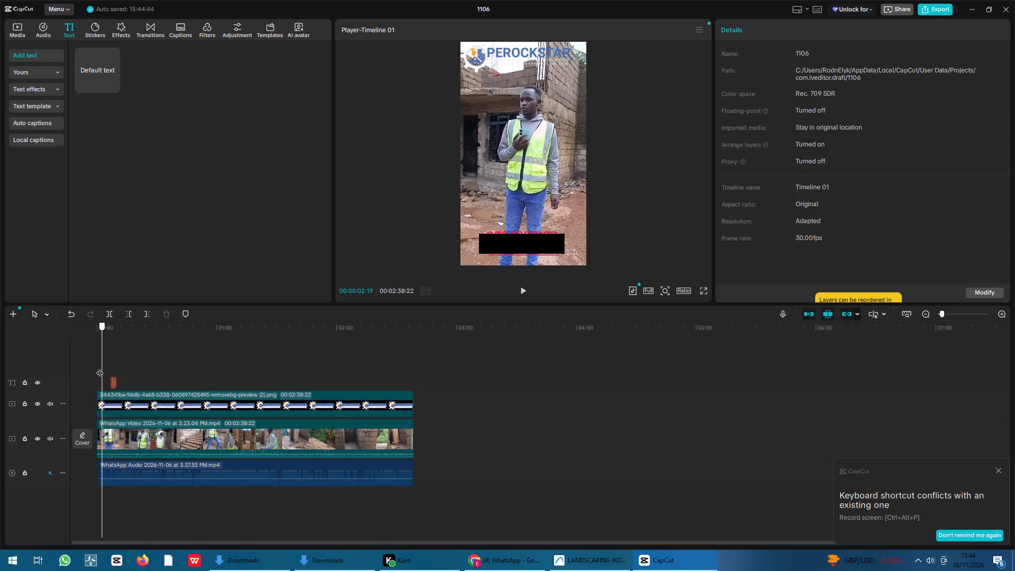
pyautogui.moveTo(99, 367); pyautogui.dragTo(91, 369)
pyautogui.moveTo(114, 379); pyautogui.dragTo(100, 380)
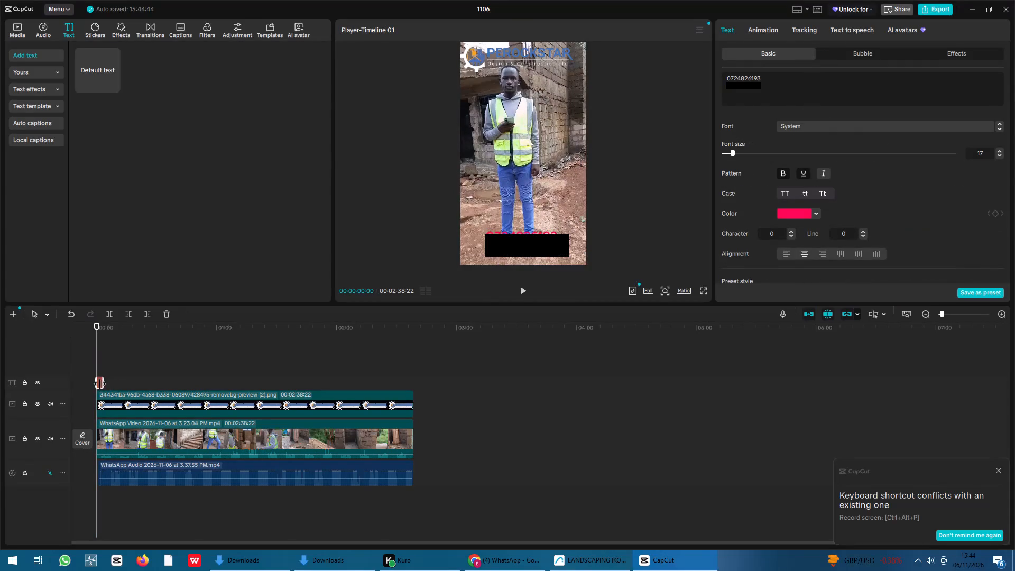
pyautogui.moveTo(103, 384); pyautogui.dragTo(407, 389)
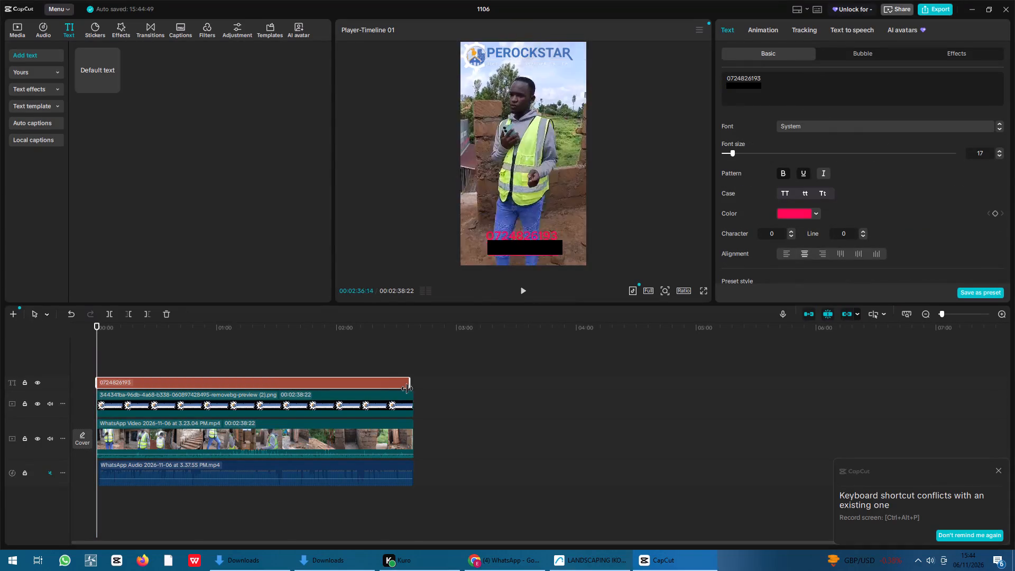
pyautogui.moveTo(407, 389); pyautogui.dragTo(410, 389)
# Play the opening, return to the timeline's start, unmute the WhatsApp audio track and mute the main video track.
pyautogui.click(524, 292)
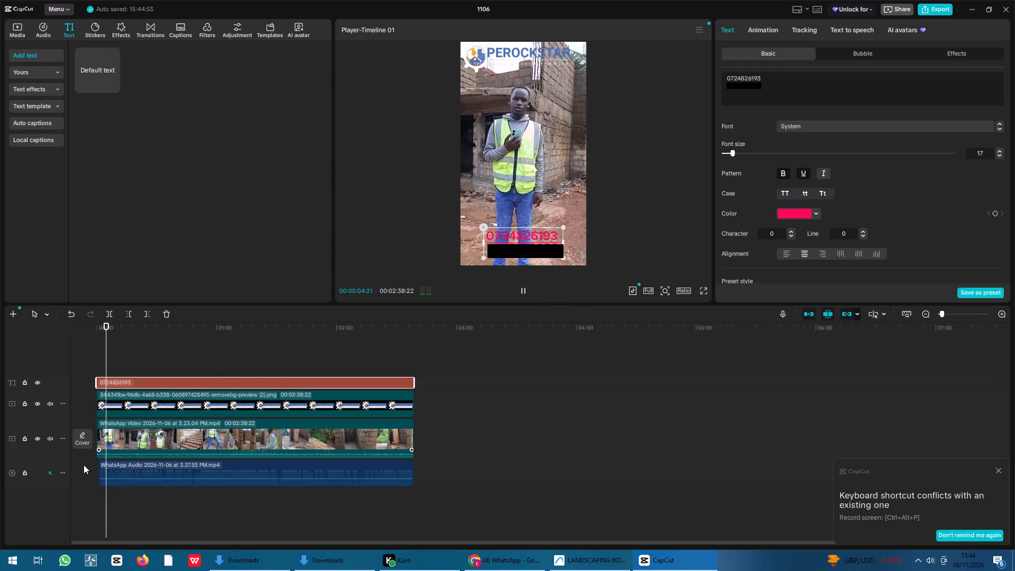
pyautogui.moveTo(109, 357); pyautogui.dragTo(94, 357)
pyautogui.click(114, 472)
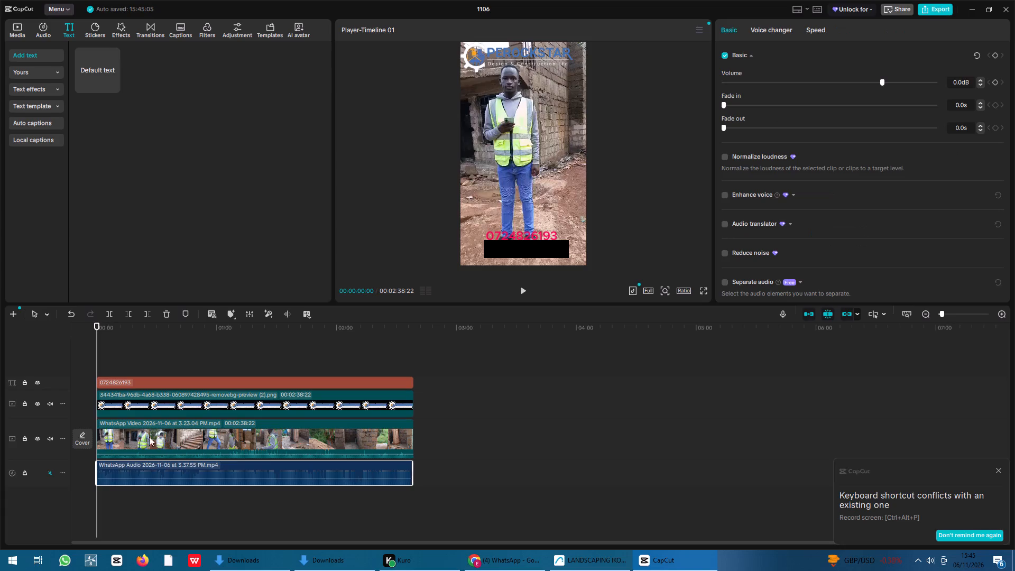
pyautogui.click(49, 472)
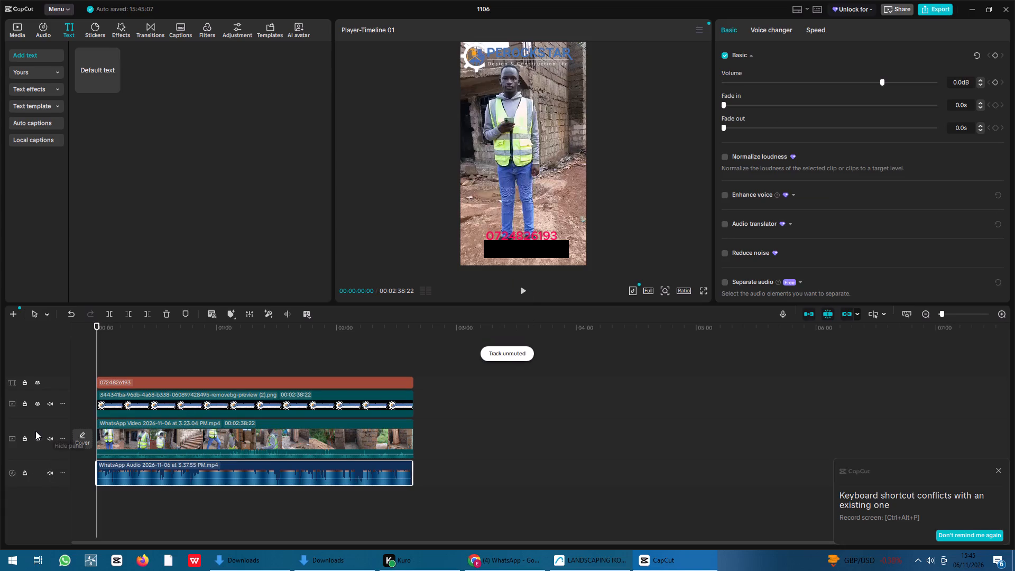
pyautogui.click(48, 440)
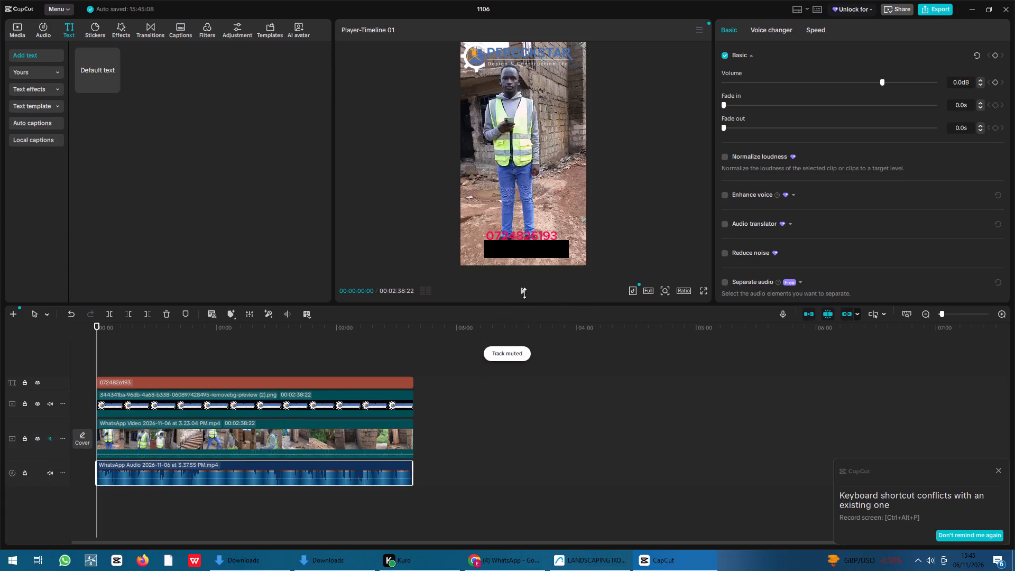
# Play the first few seconds to check the WhatsApp audio against the video, and return to the timeline's start.
pyautogui.click(524, 293)
pyautogui.click(524, 291)
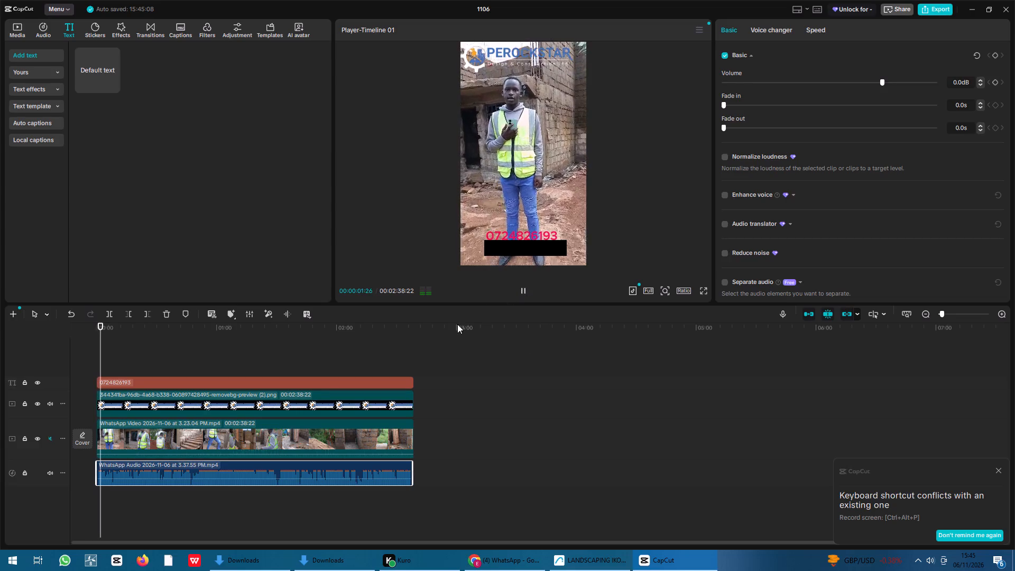
pyautogui.click(521, 288)
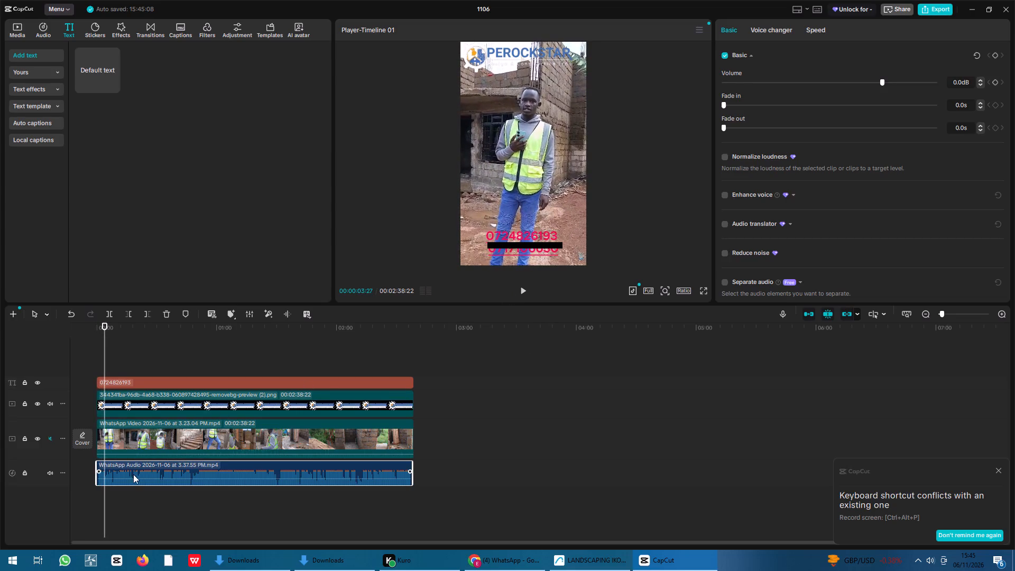
pyautogui.moveTo(105, 351); pyautogui.dragTo(90, 353)
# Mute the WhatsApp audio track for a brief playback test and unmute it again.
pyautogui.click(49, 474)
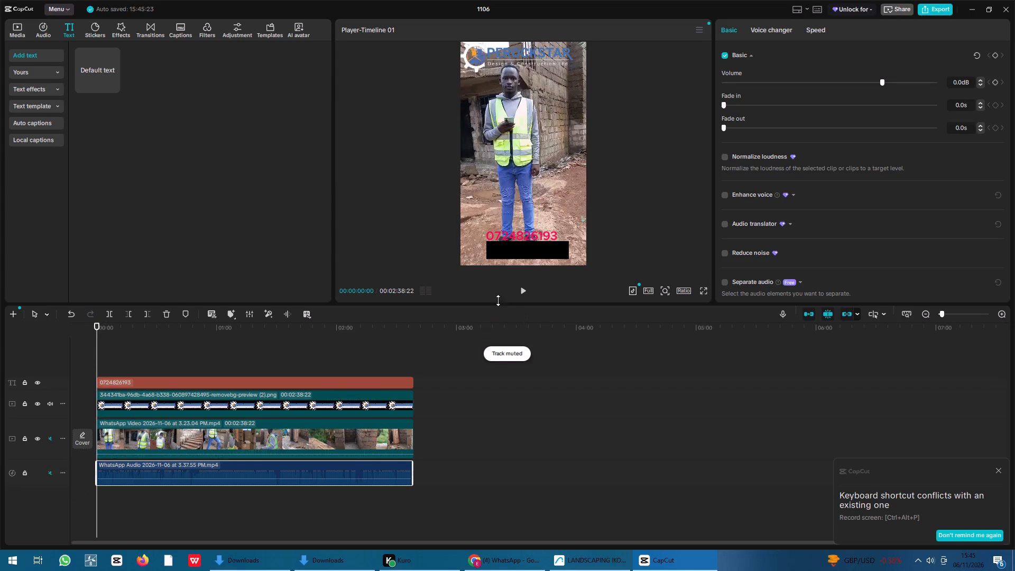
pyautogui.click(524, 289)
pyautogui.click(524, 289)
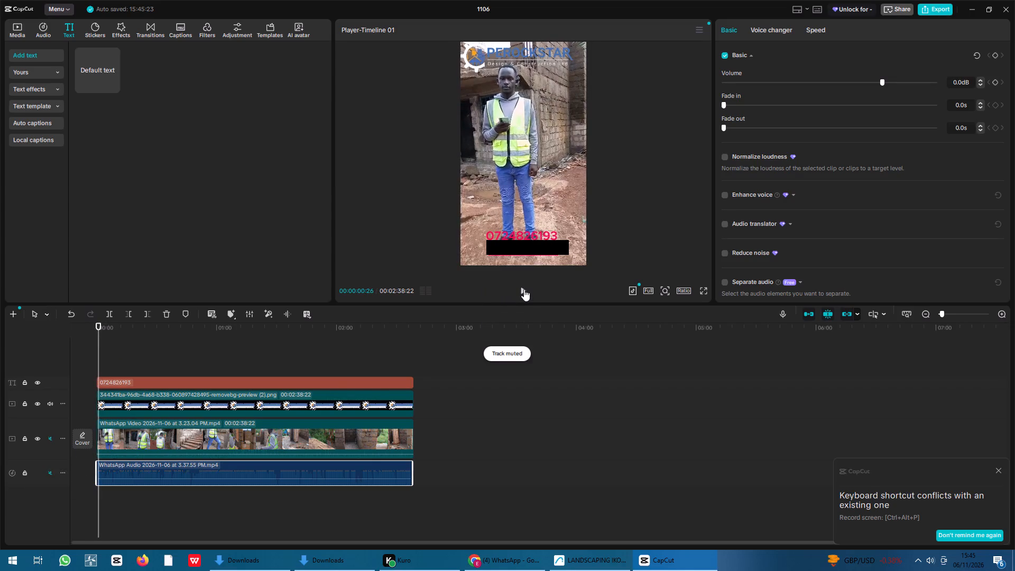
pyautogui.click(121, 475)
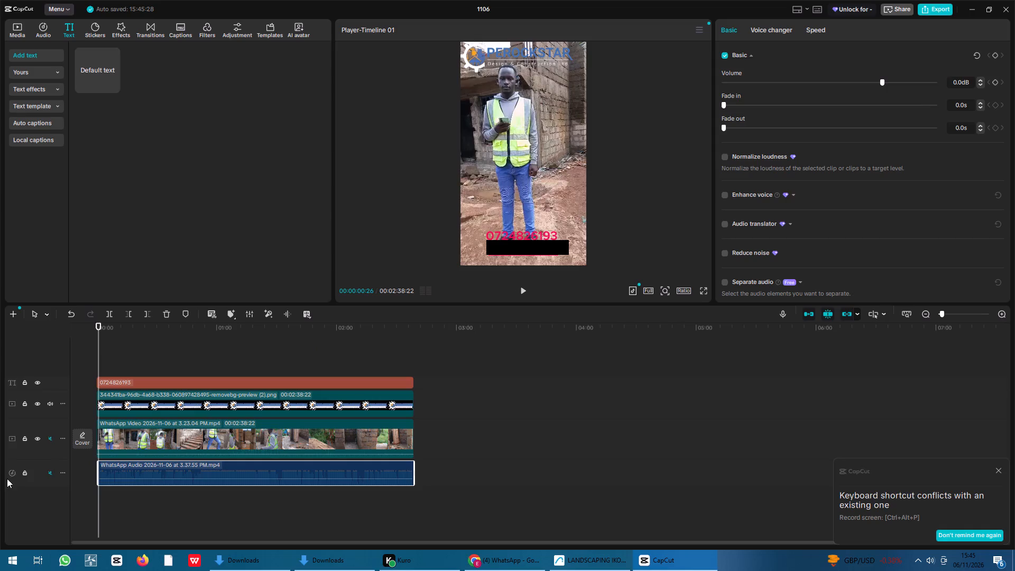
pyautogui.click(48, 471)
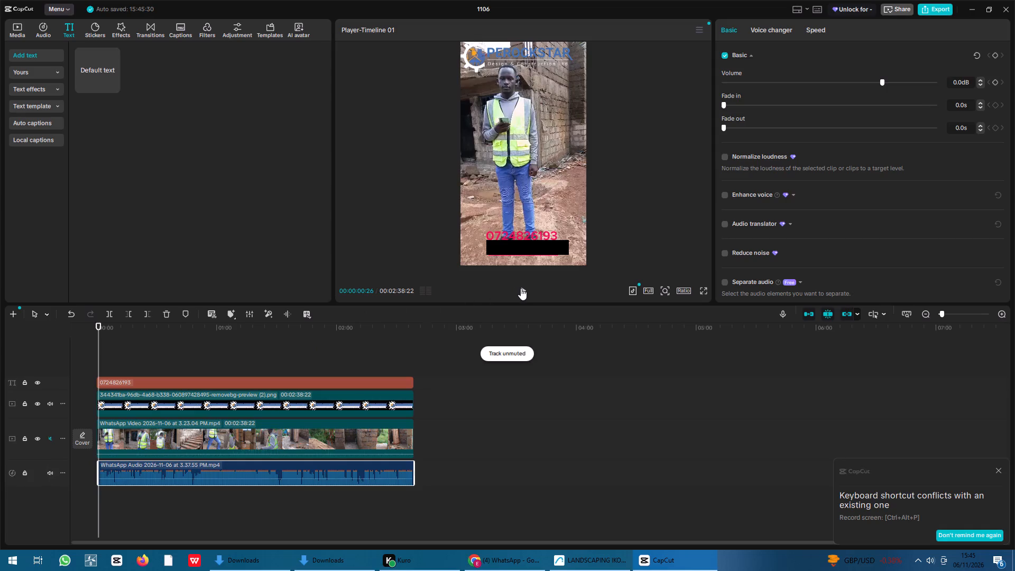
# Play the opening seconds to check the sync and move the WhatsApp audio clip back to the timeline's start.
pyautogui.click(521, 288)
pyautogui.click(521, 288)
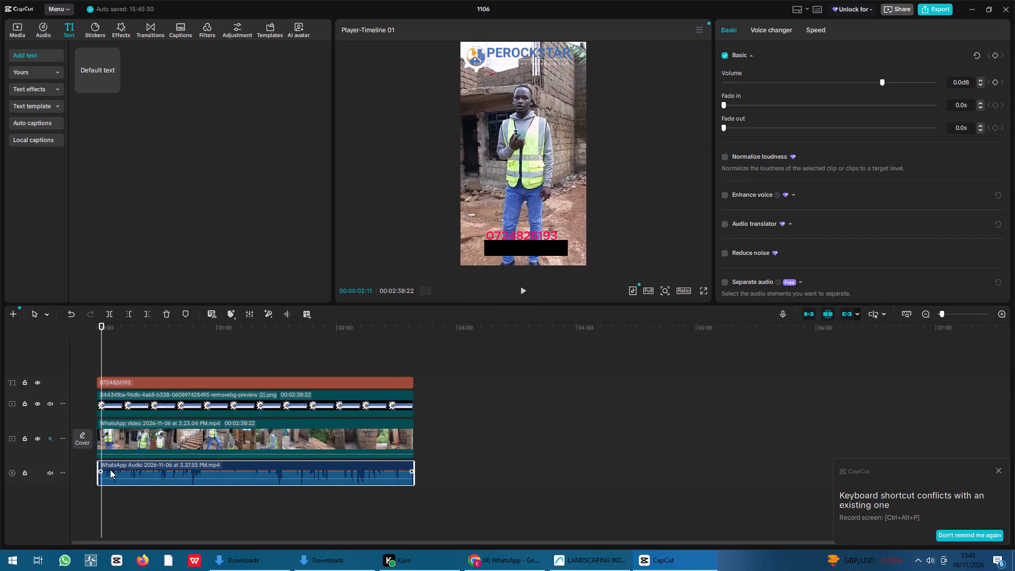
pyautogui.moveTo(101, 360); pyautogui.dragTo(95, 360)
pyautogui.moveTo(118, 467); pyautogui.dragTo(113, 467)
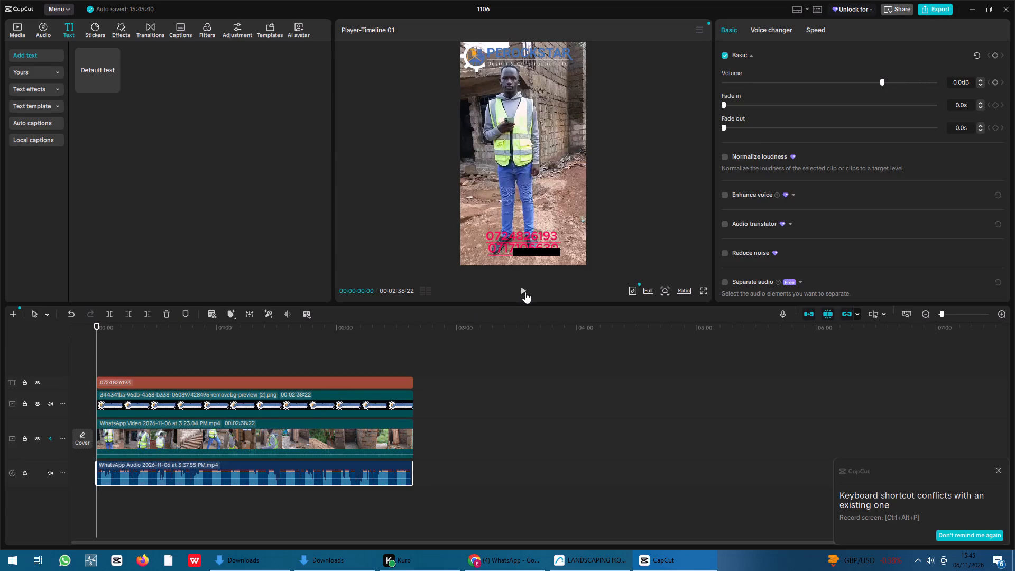
# Shift the WhatsApp audio clip to begin about 1.5 seconds into the timeline and play on to check the sync.
pyautogui.click(525, 291)
pyautogui.click(525, 291)
pyautogui.doubleClick(525, 291)
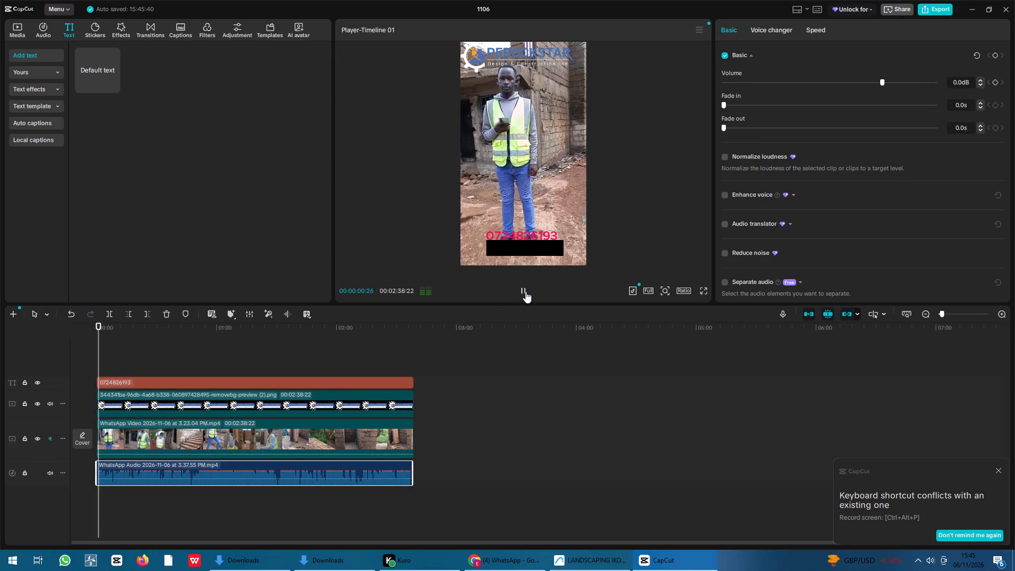
pyautogui.doubleClick(525, 291)
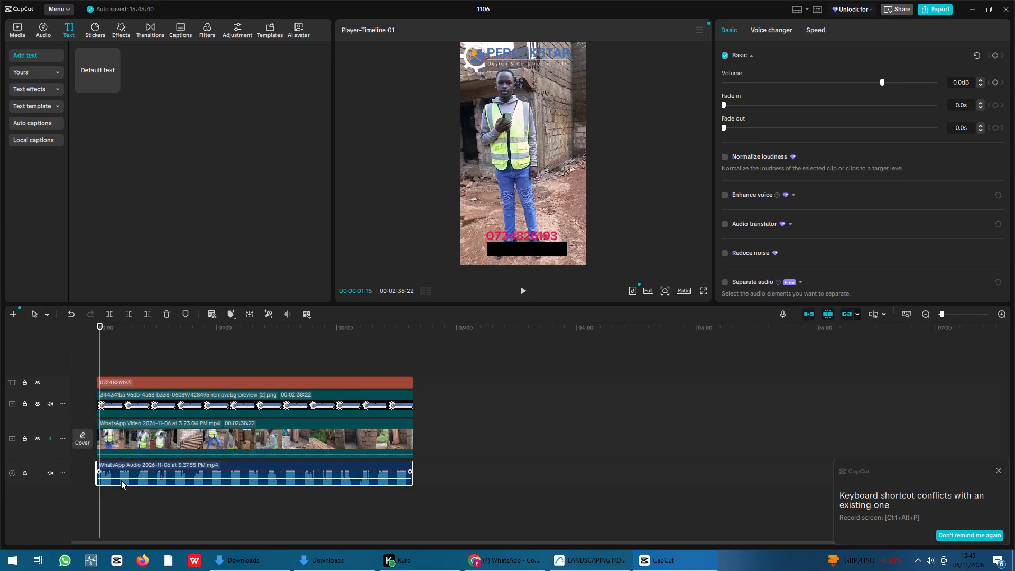
pyautogui.moveTo(116, 474); pyautogui.dragTo(122, 473)
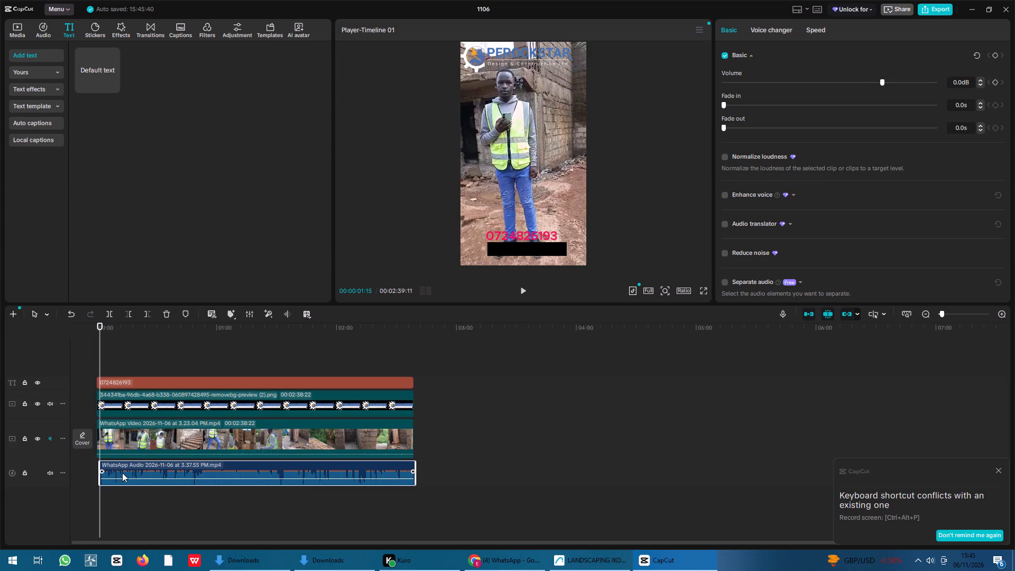
pyautogui.click(524, 291)
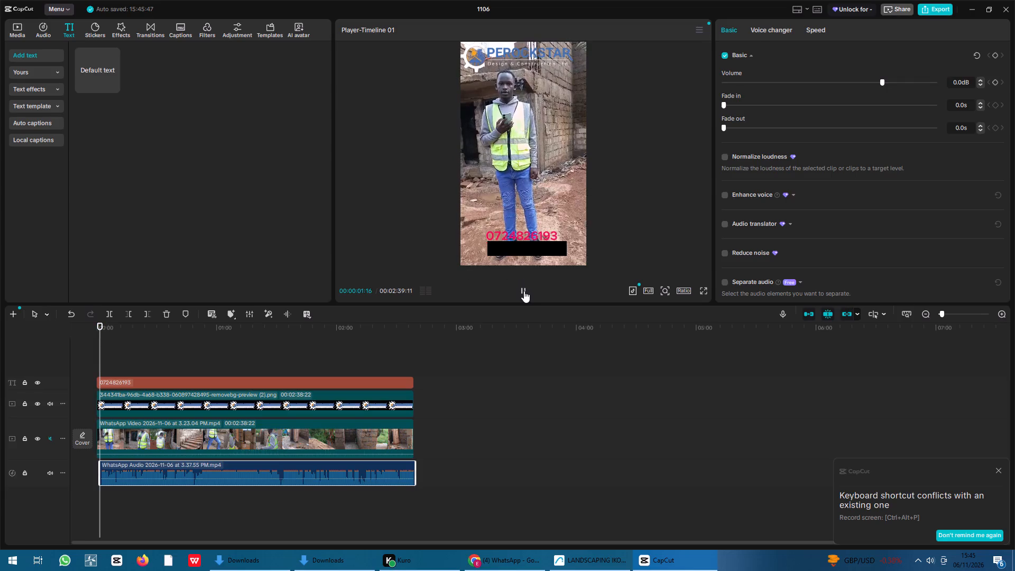
pyautogui.click(524, 291)
pyautogui.click(524, 291)
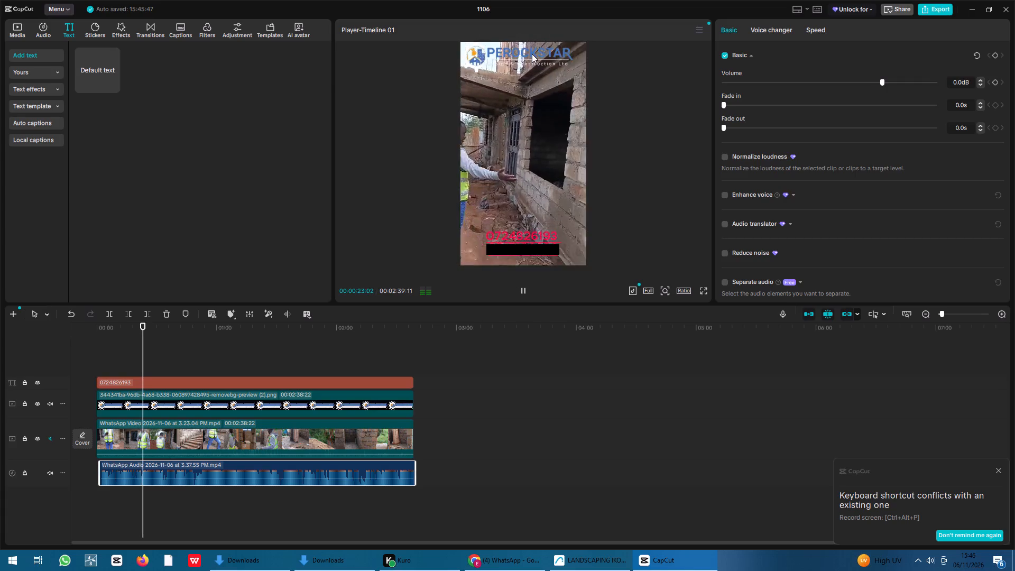
# Move the PEROCKSTAR logo overlay slightly lower within the top of the video frame and deselect it.
pyautogui.moveTo(532, 54); pyautogui.dragTo(532, 61)
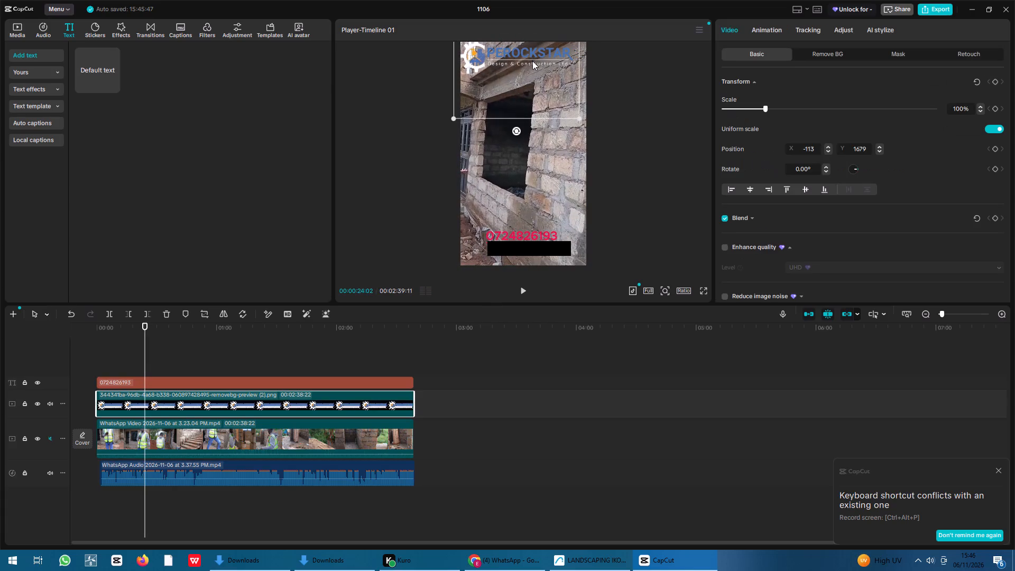
pyautogui.moveTo(532, 61); pyautogui.dragTo(532, 61)
pyautogui.moveTo(537, 52); pyautogui.dragTo(537, 58)
pyautogui.click(651, 191)
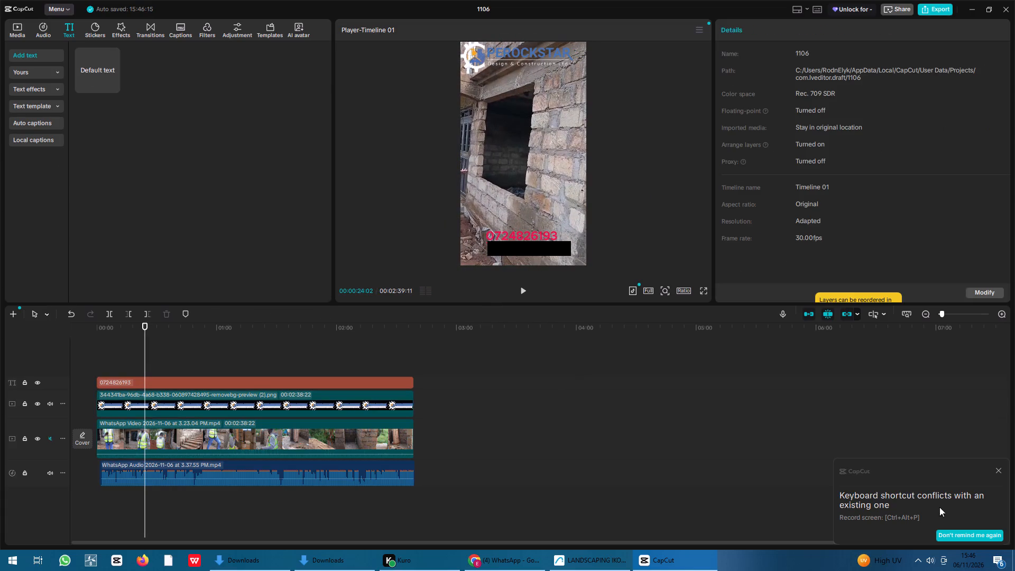
# Export the video as 1106 in mp4 format at 1080P, H.264 and 30fps with the recommended bit rate.
pyautogui.click(997, 466)
pyautogui.click(931, 10)
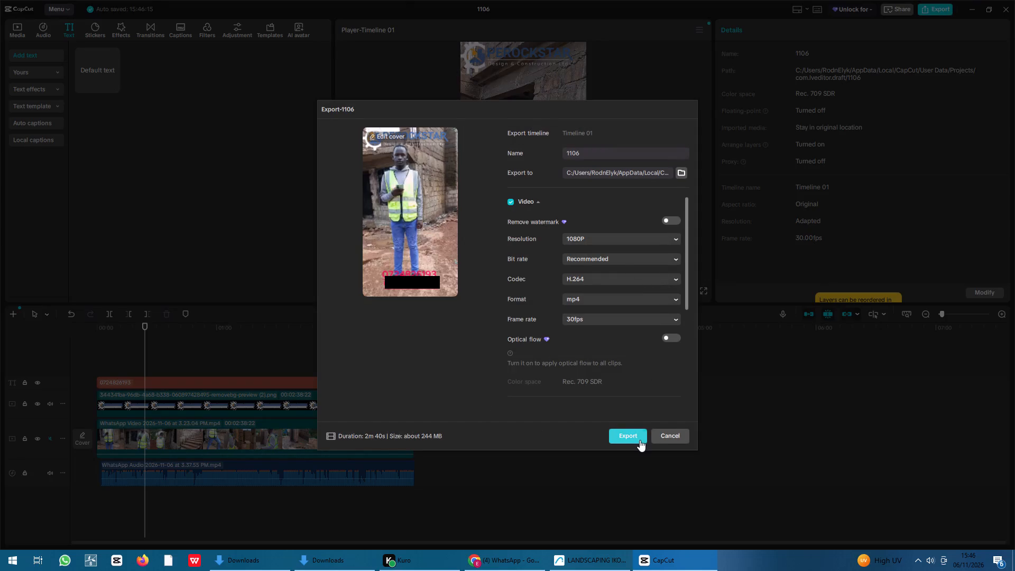
pyautogui.click(636, 435)
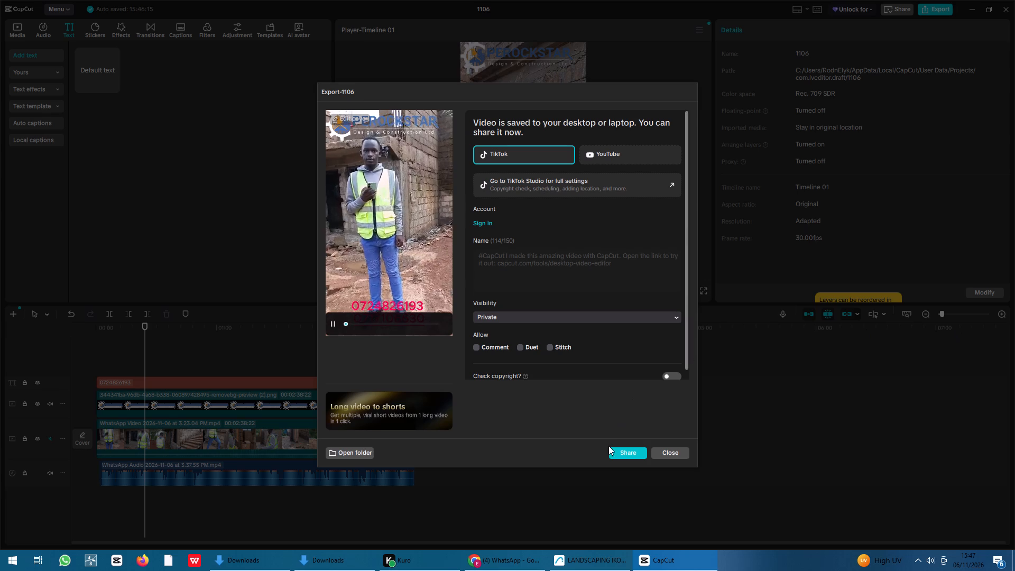
# Open the export folder in File Explorer and check the file properties of 1106.mp4.
pyautogui.click(355, 450)
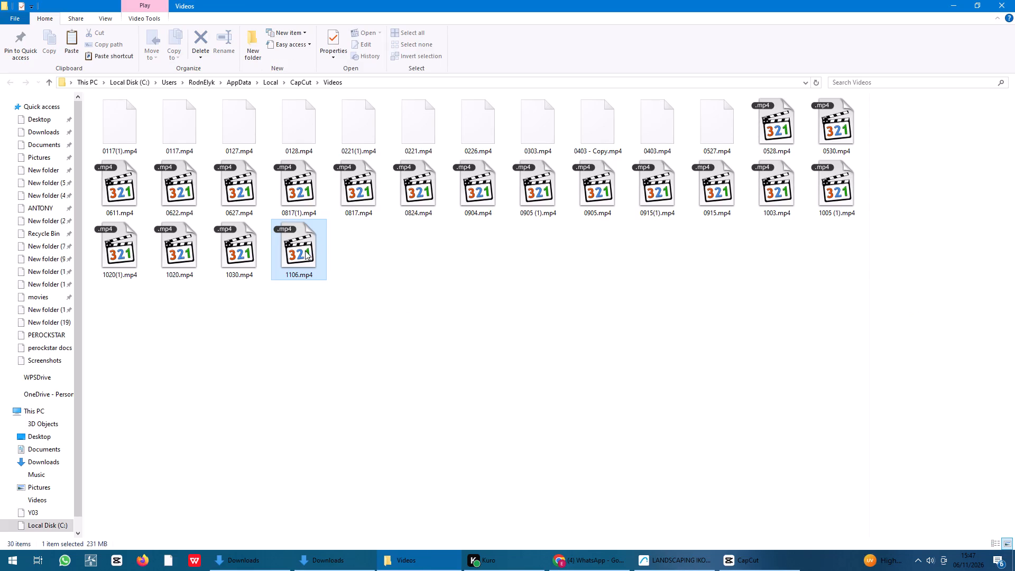
pyautogui.rightClick(302, 246)
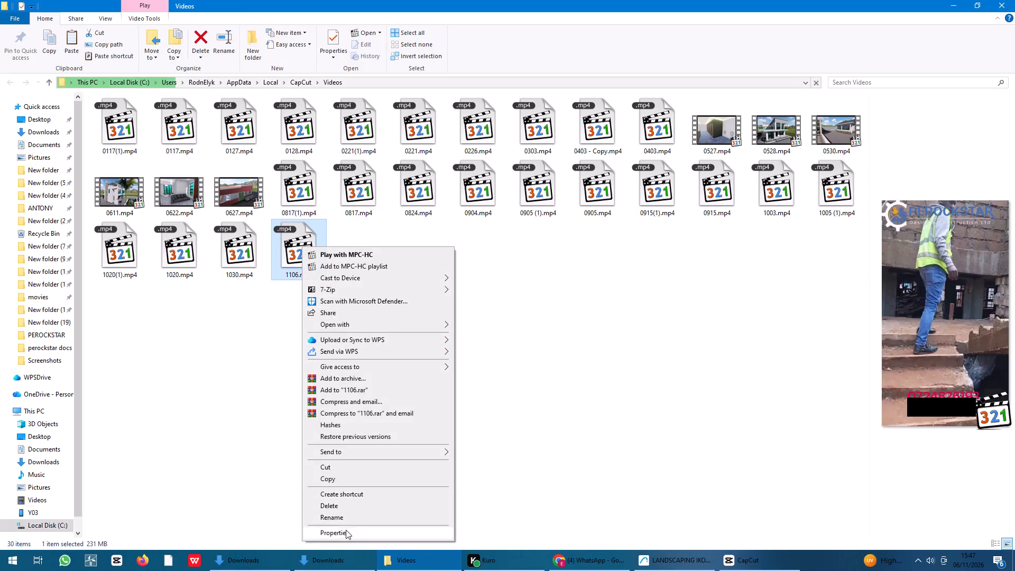
pyautogui.click(348, 535)
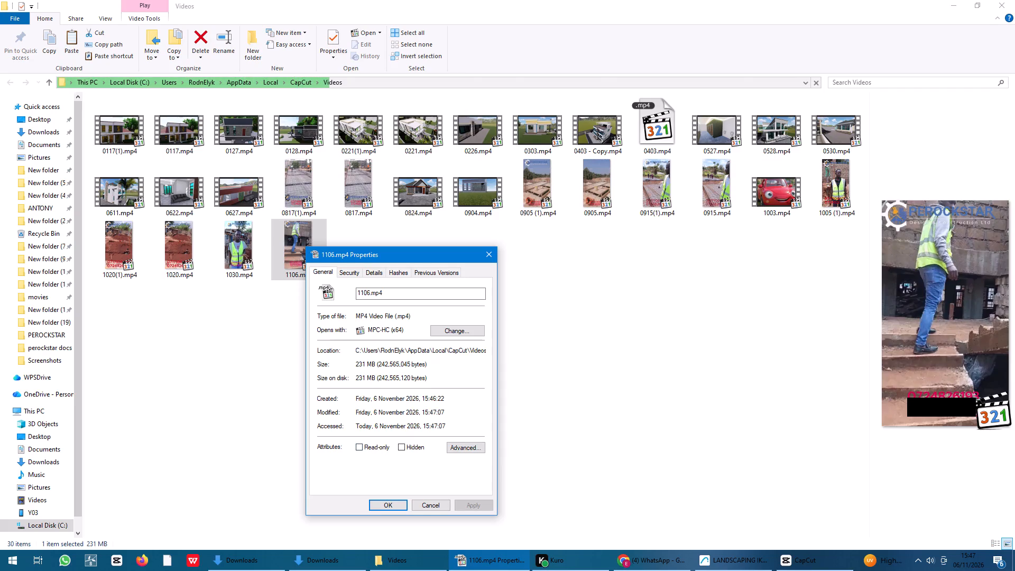
pyautogui.click(487, 254)
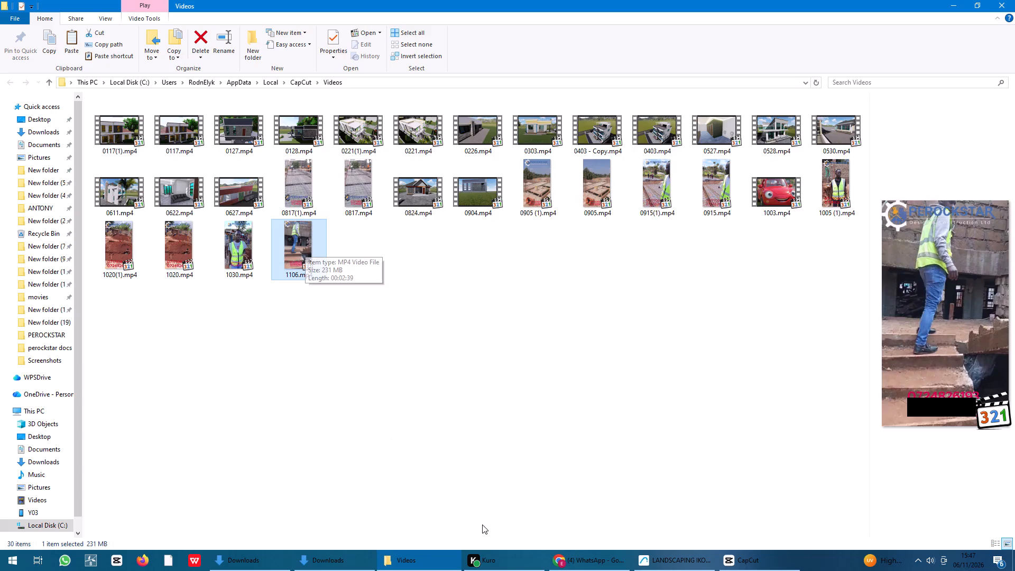
# Return to CapCut and close the export dialog without sharing the video.
pyautogui.click(762, 563)
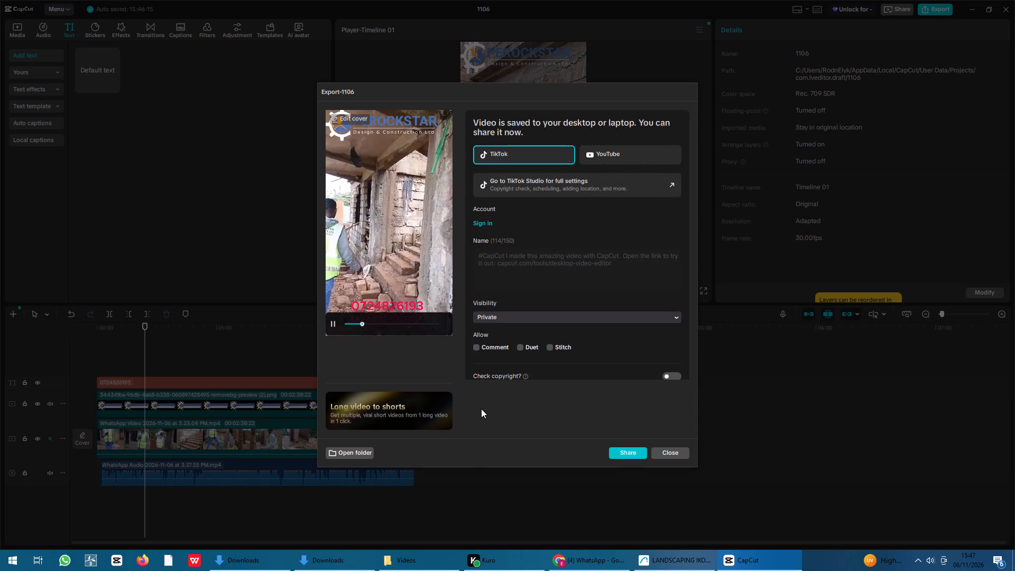
pyautogui.click(669, 451)
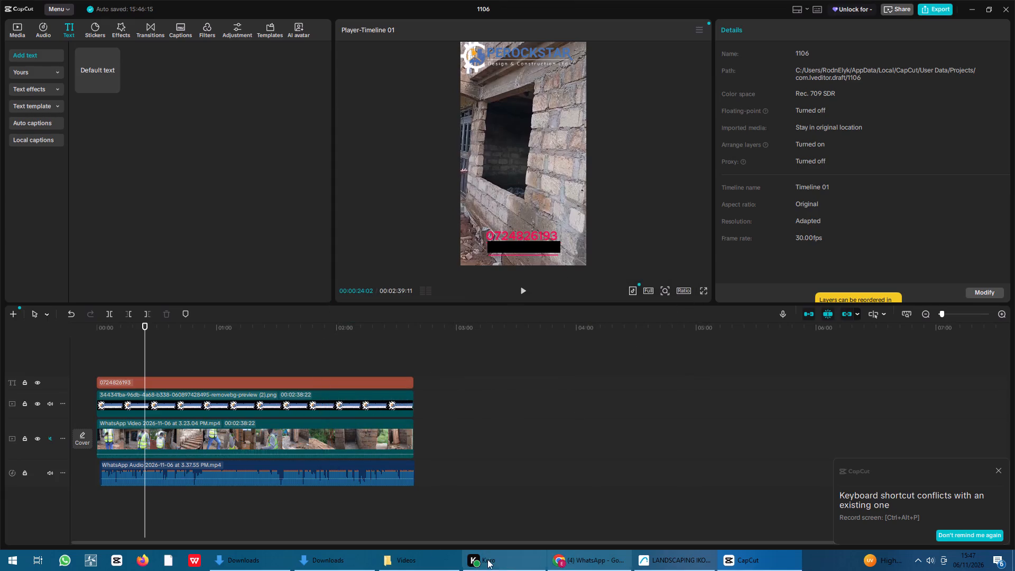
# Switch to the Videos folder in File Explorer and copy the exported file 1106.mp4.
pyautogui.click(421, 560)
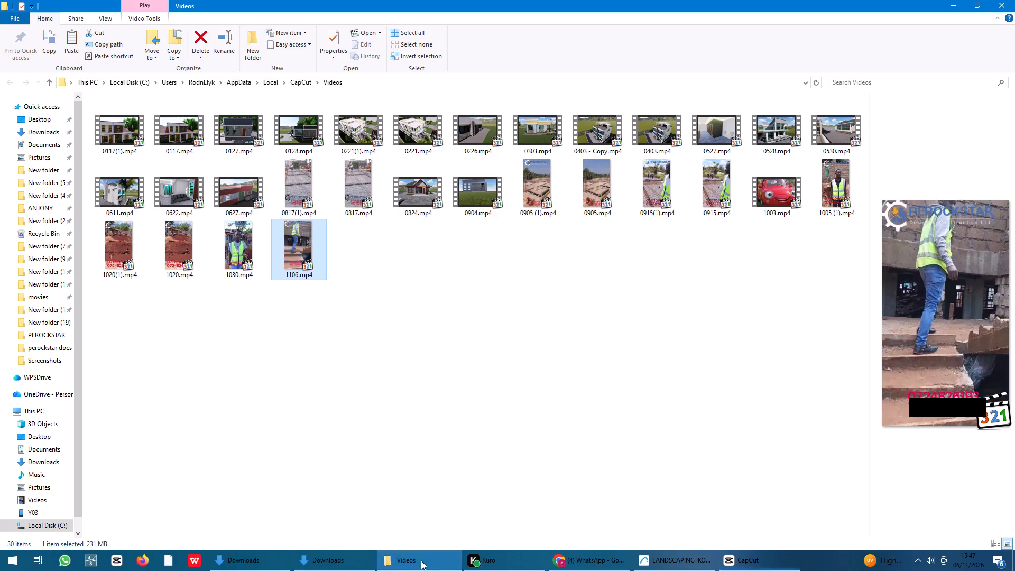
pyautogui.rightClick(292, 233)
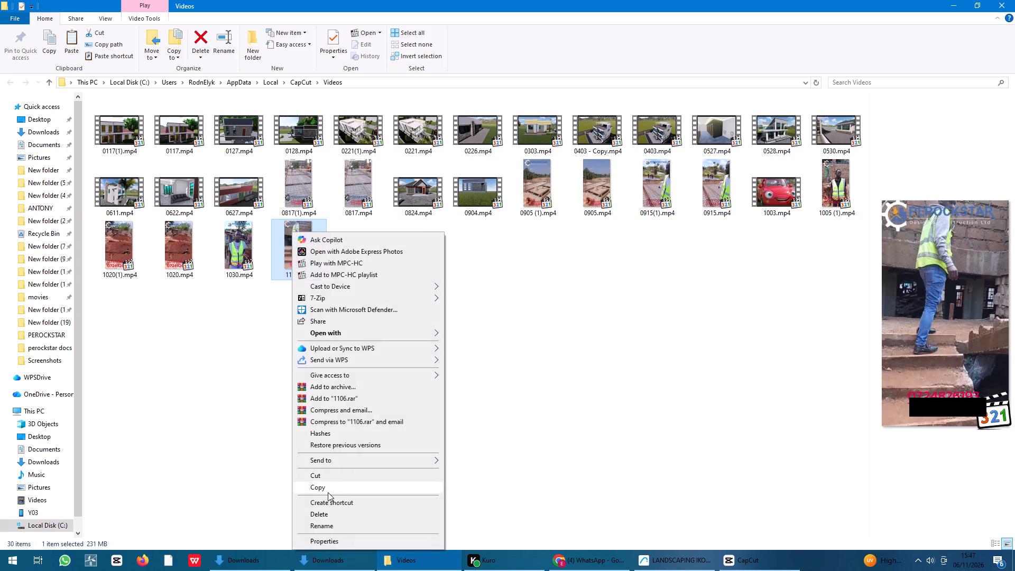
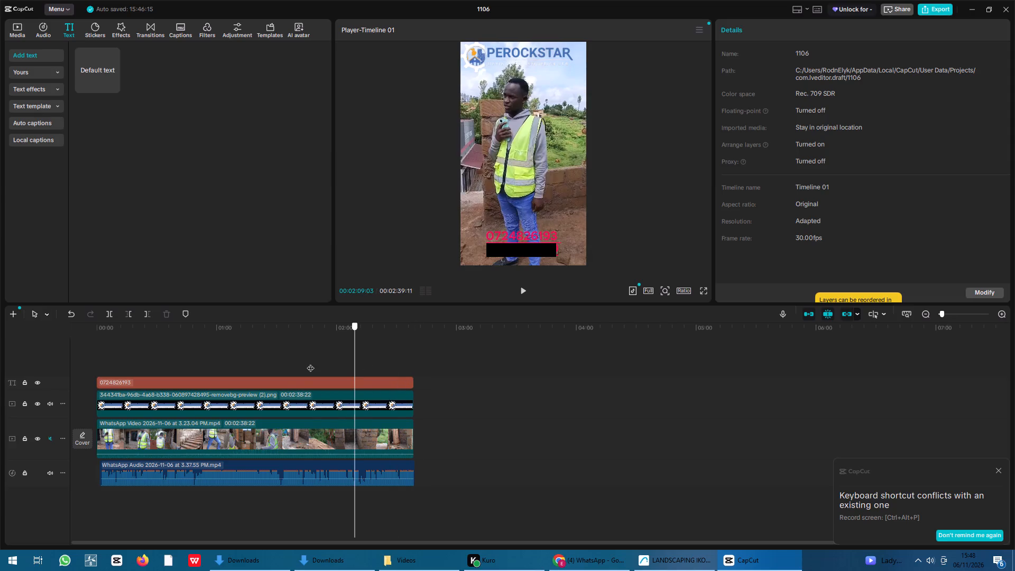
# Scrub the CapCut timeline back to about one second from the start, reviewing the footage with its logo and contact-number overlays.
pyautogui.moveTo(310, 363); pyautogui.dragTo(218, 373)
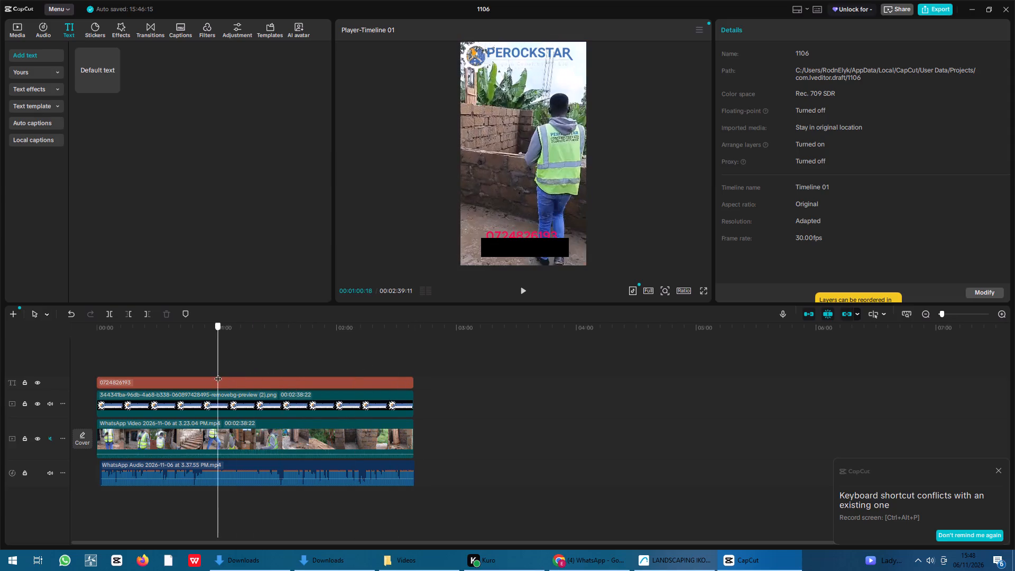
pyautogui.moveTo(218, 373); pyautogui.dragTo(176, 385)
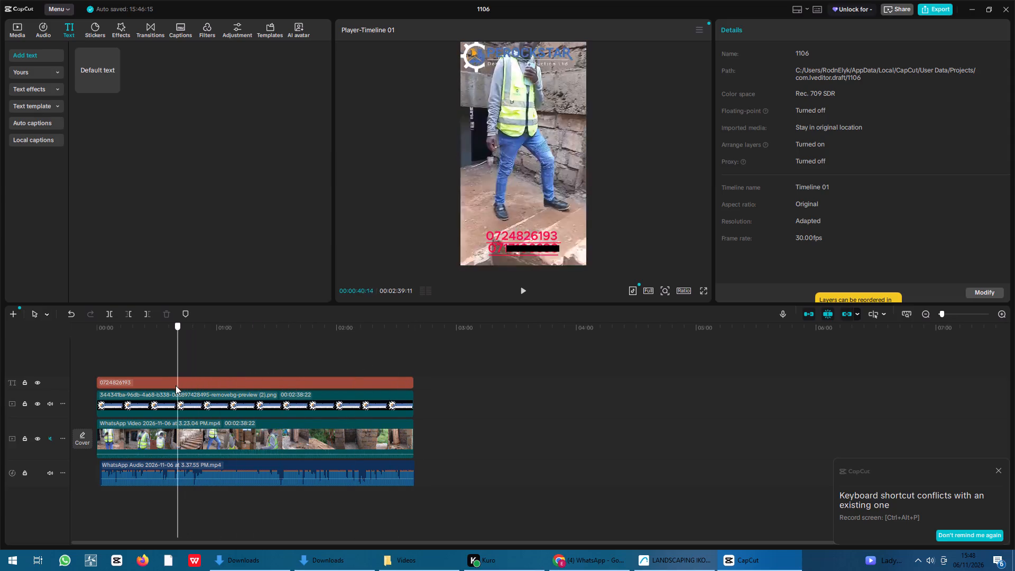
pyautogui.moveTo(176, 385); pyautogui.dragTo(156, 388)
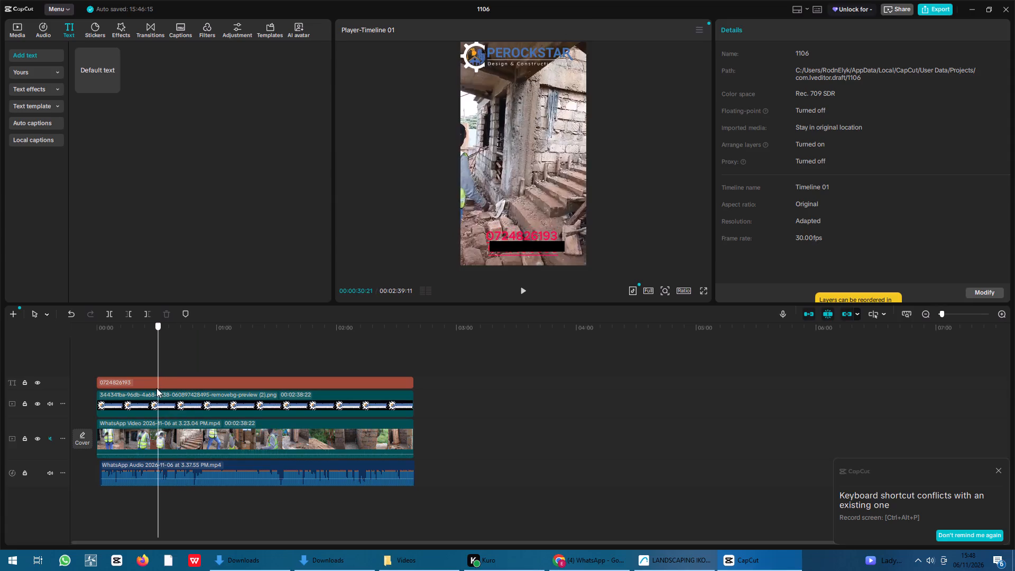
pyautogui.moveTo(156, 388); pyautogui.dragTo(101, 399)
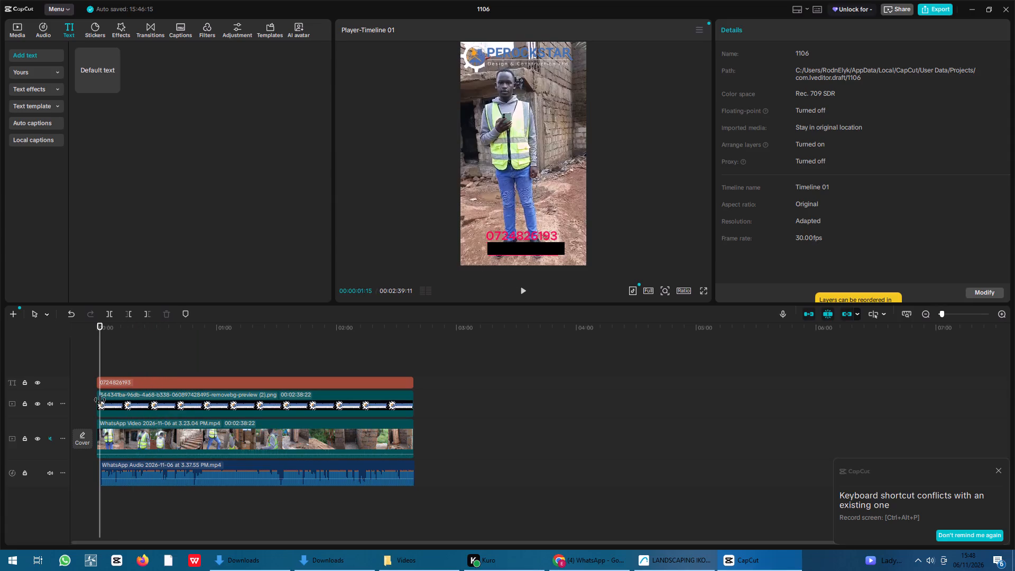
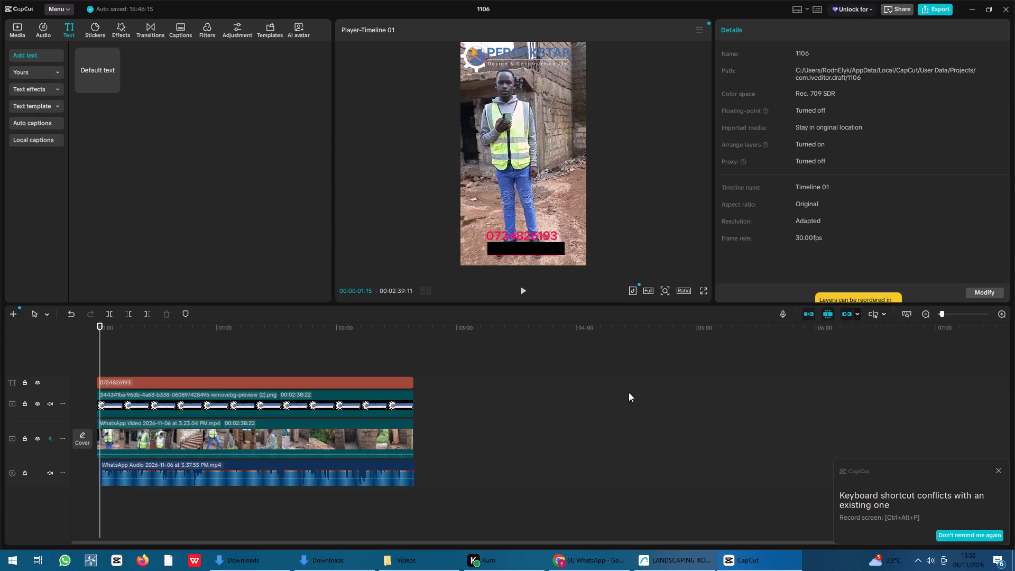
# Switch to the File Explorer window showing the CapCut Videos folder that holds the exported 1106.mp4.
pyautogui.click(392, 565)
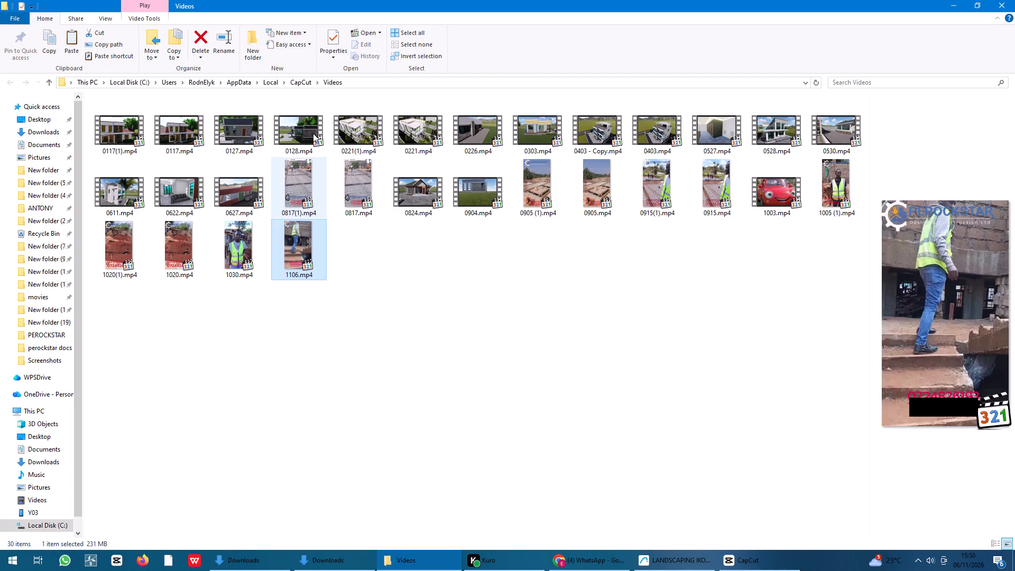
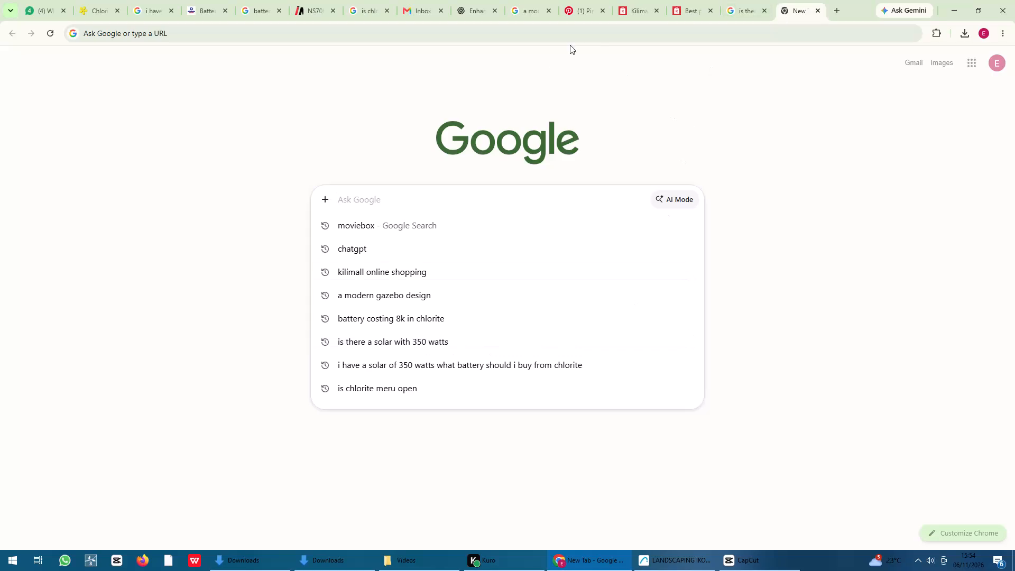
# Search Google for "panda video compressor" and open PDFLeader's Compress Video Converter result.
pyautogui.write('panda')
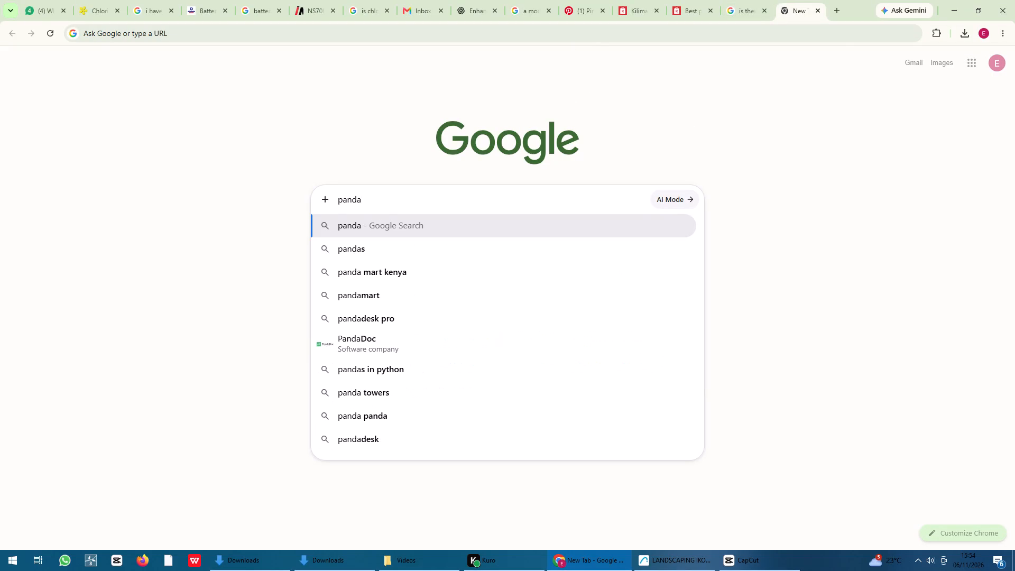
pyautogui.press('space')
pyautogui.write('vide')
pyautogui.press('Return')
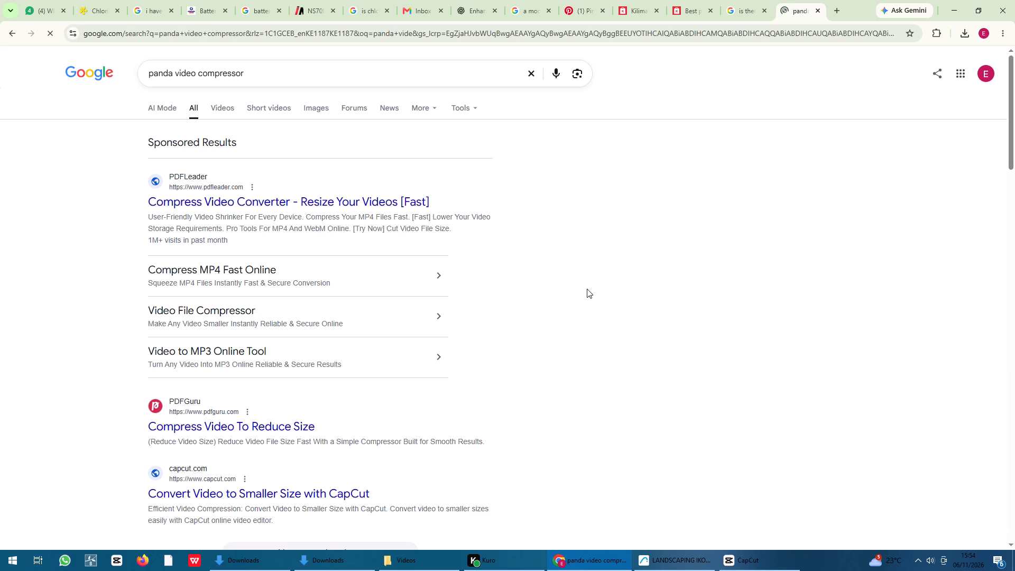
pyautogui.click(343, 202)
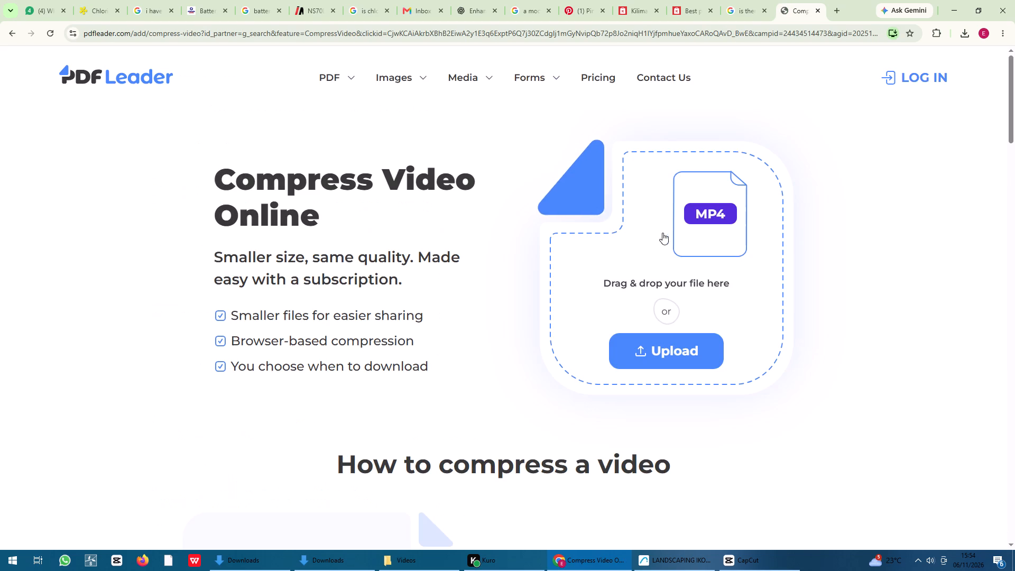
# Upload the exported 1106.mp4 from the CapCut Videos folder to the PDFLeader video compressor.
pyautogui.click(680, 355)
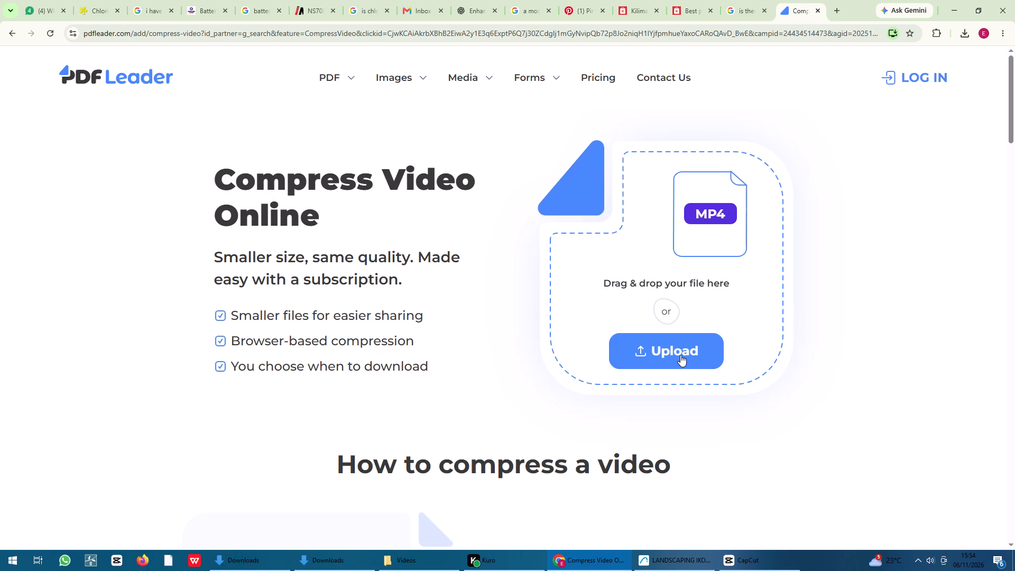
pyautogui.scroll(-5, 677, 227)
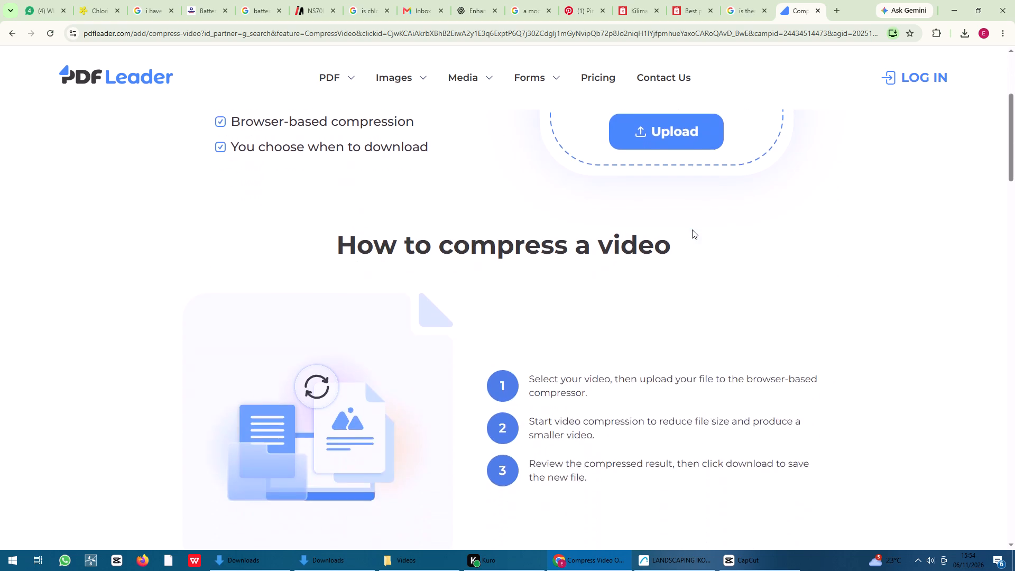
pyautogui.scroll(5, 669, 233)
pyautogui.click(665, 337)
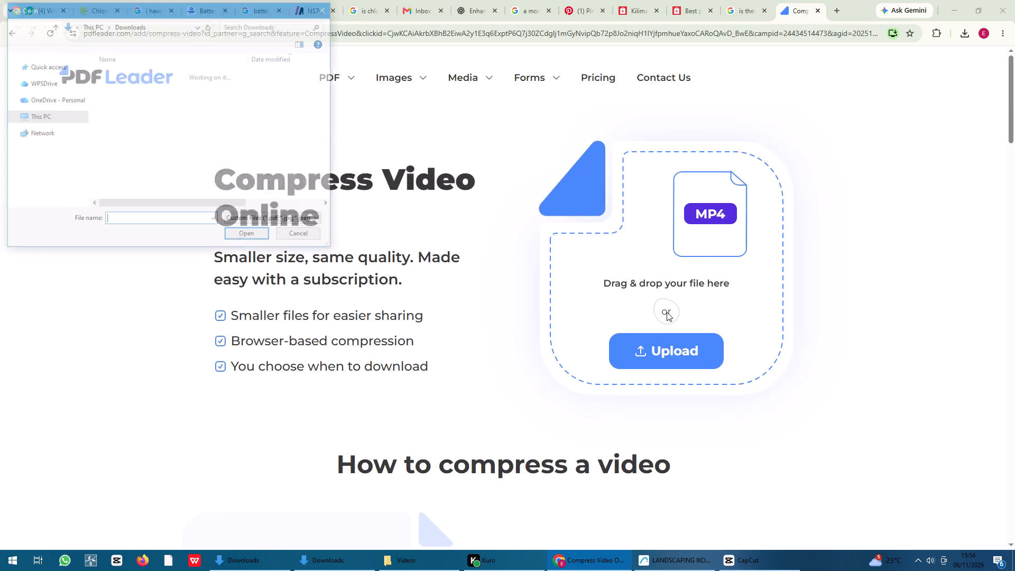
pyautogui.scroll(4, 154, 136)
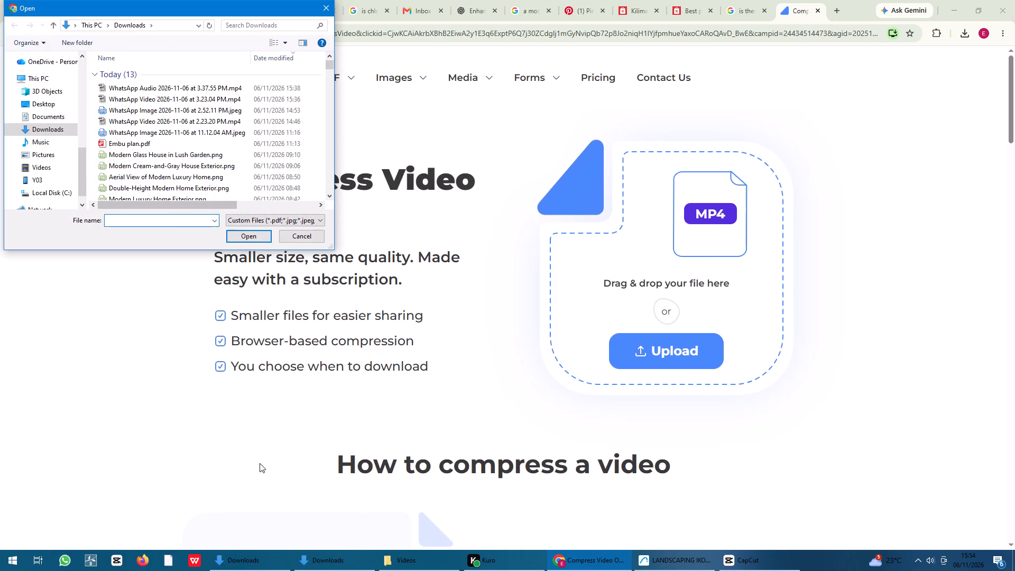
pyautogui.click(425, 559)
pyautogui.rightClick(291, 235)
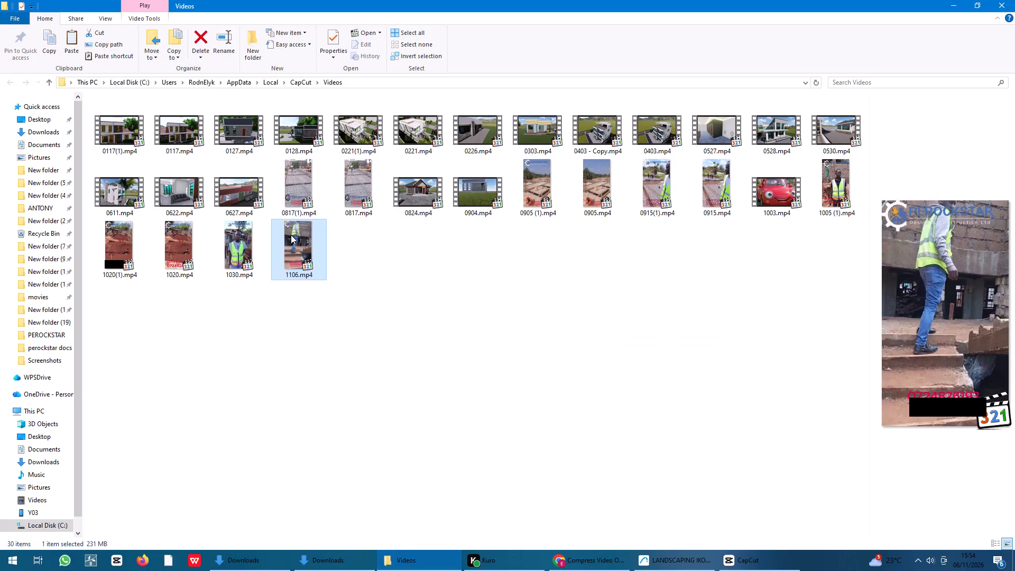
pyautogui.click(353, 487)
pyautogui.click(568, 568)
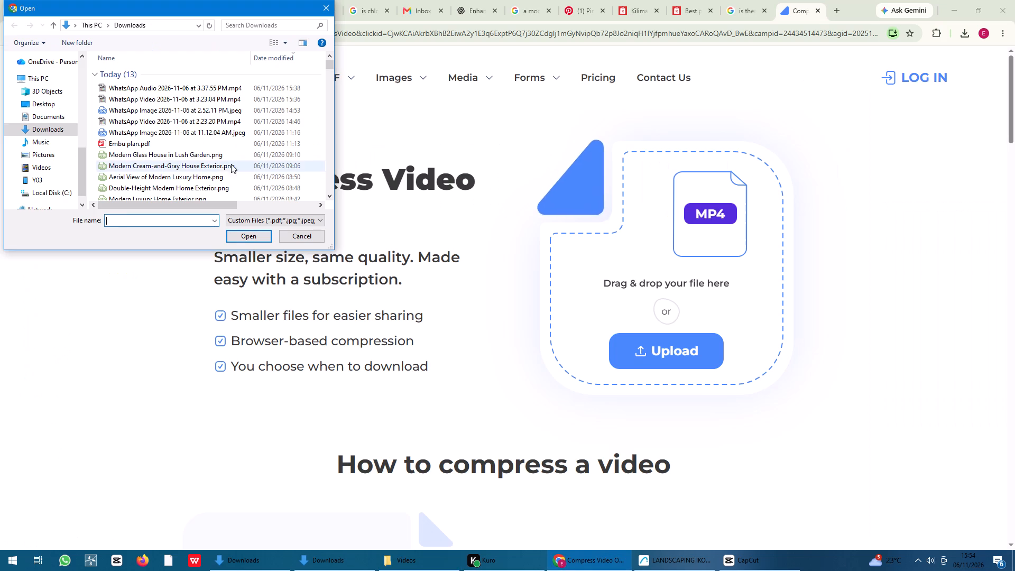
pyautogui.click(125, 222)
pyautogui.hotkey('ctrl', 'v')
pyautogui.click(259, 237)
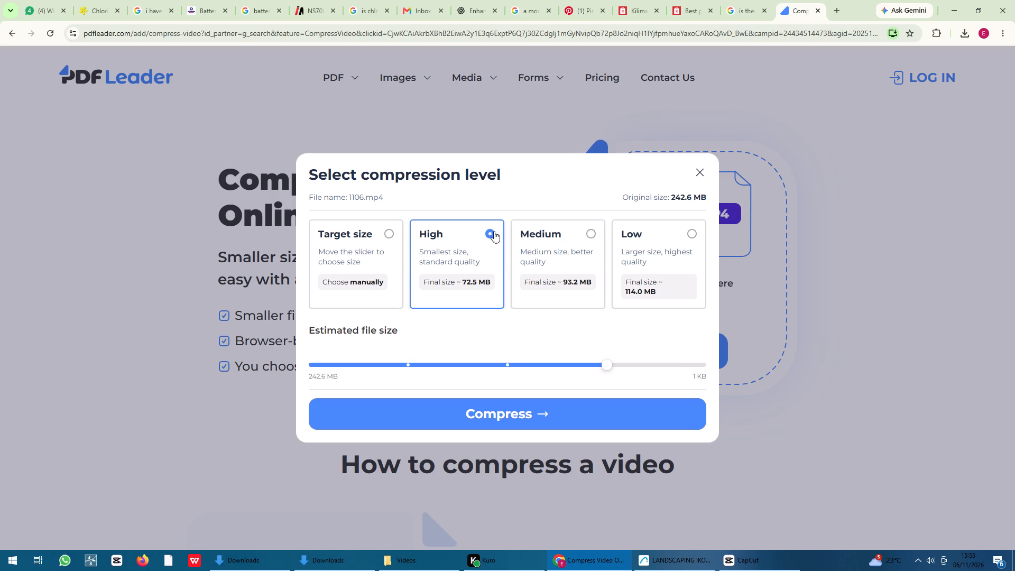
# Compress 1106.mp4 with the High compression level, the smallest-size, standard-quality option.
pyautogui.click(389, 231)
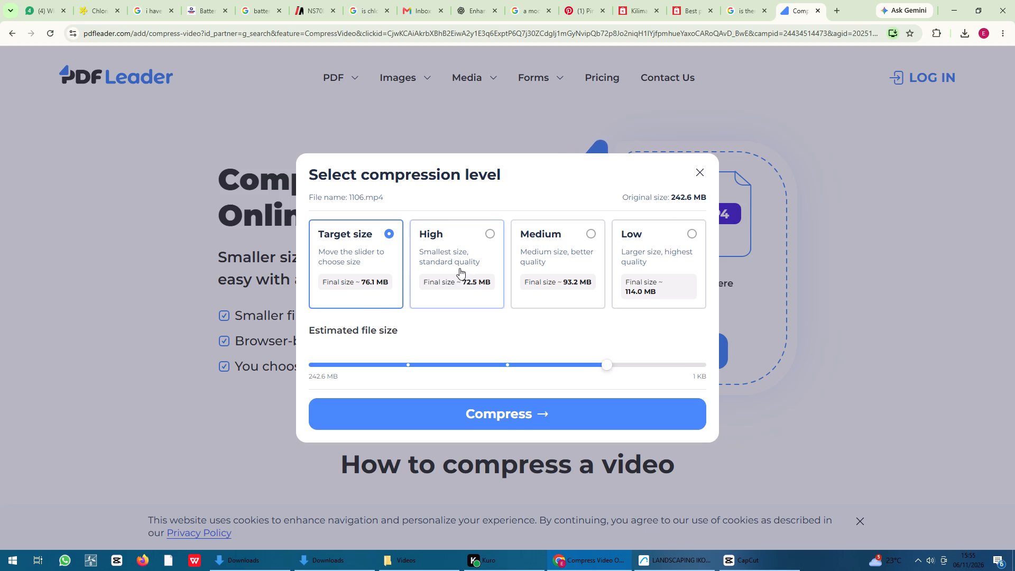
pyautogui.click(486, 236)
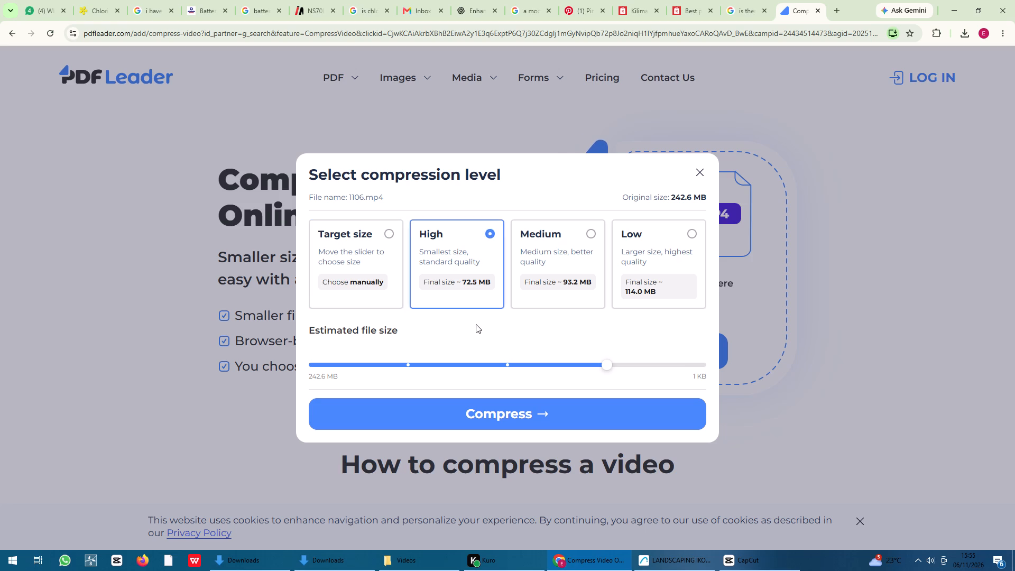
pyautogui.click(535, 413)
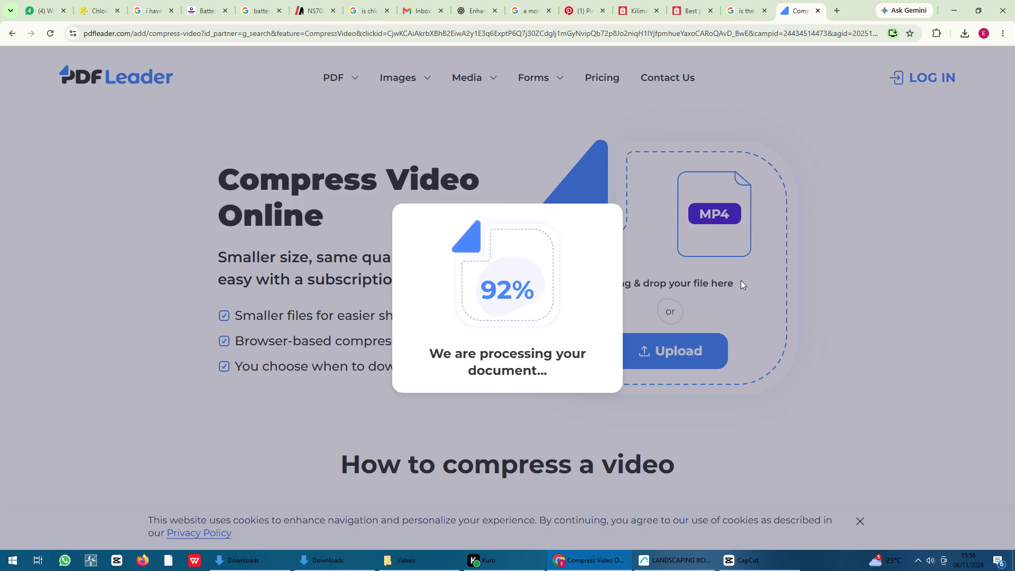
# Check the computer's Wi-Fi connection status while the video is being processed.
pyautogui.click(914, 557)
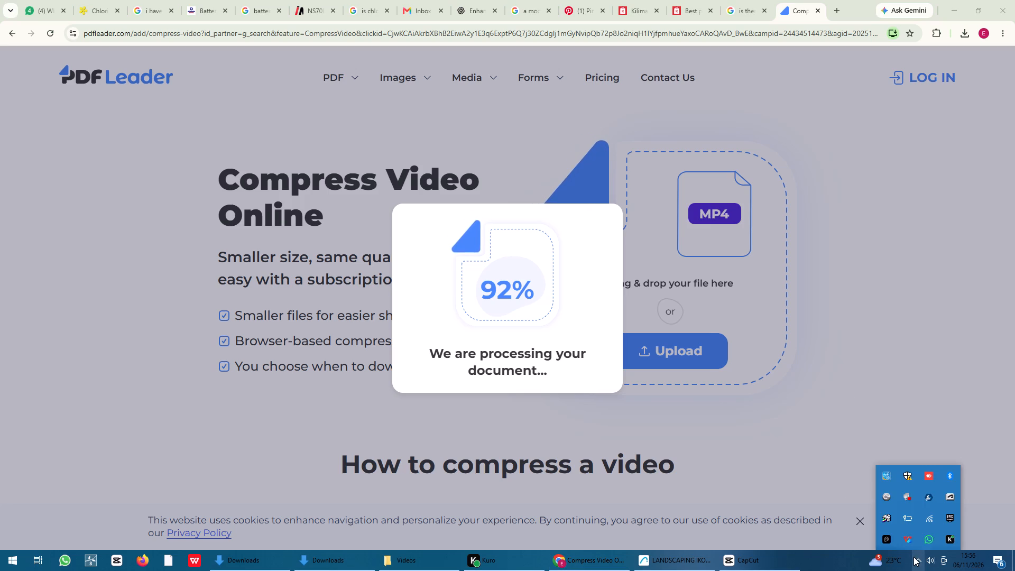
pyautogui.click(930, 520)
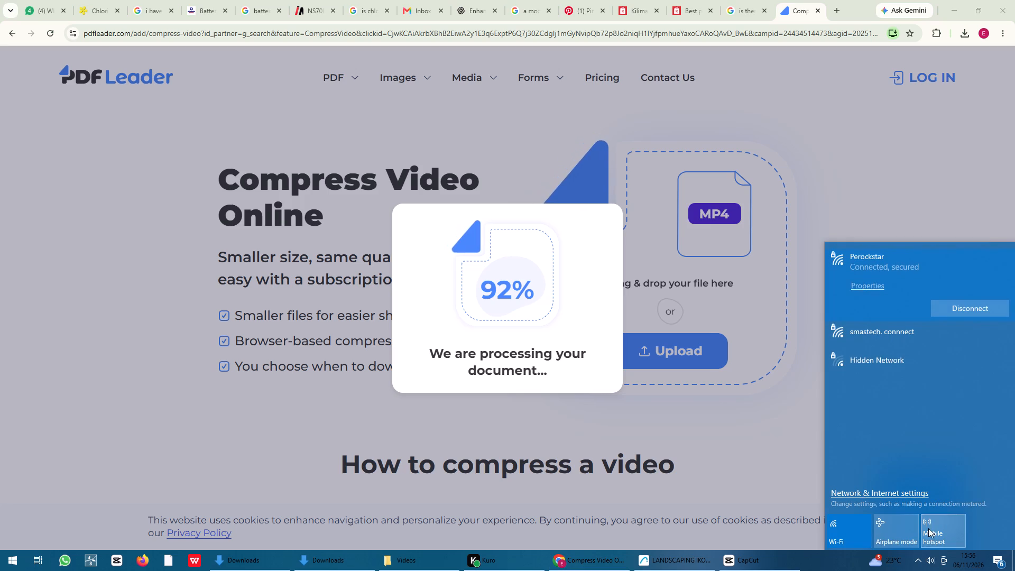
pyautogui.click(963, 213)
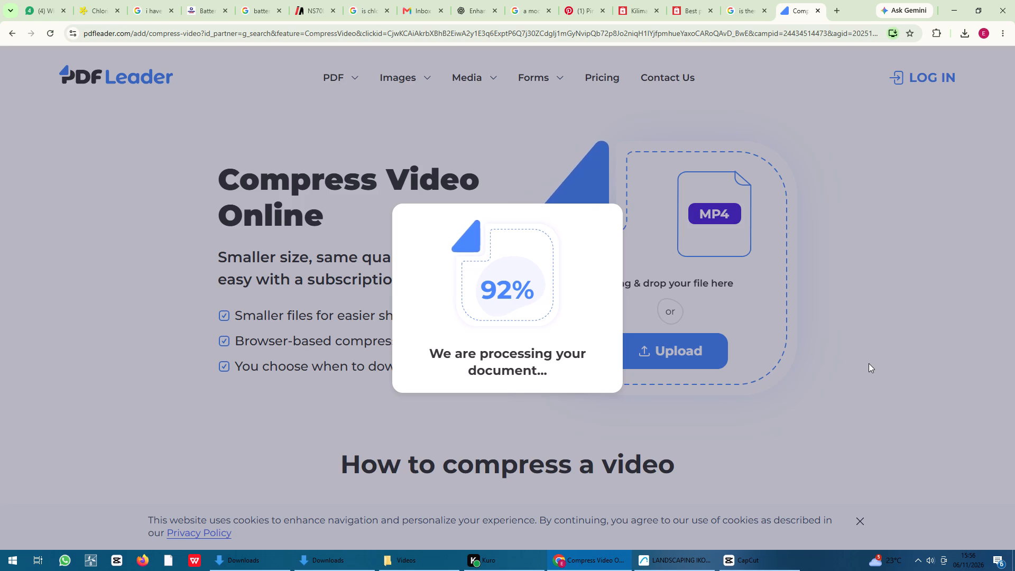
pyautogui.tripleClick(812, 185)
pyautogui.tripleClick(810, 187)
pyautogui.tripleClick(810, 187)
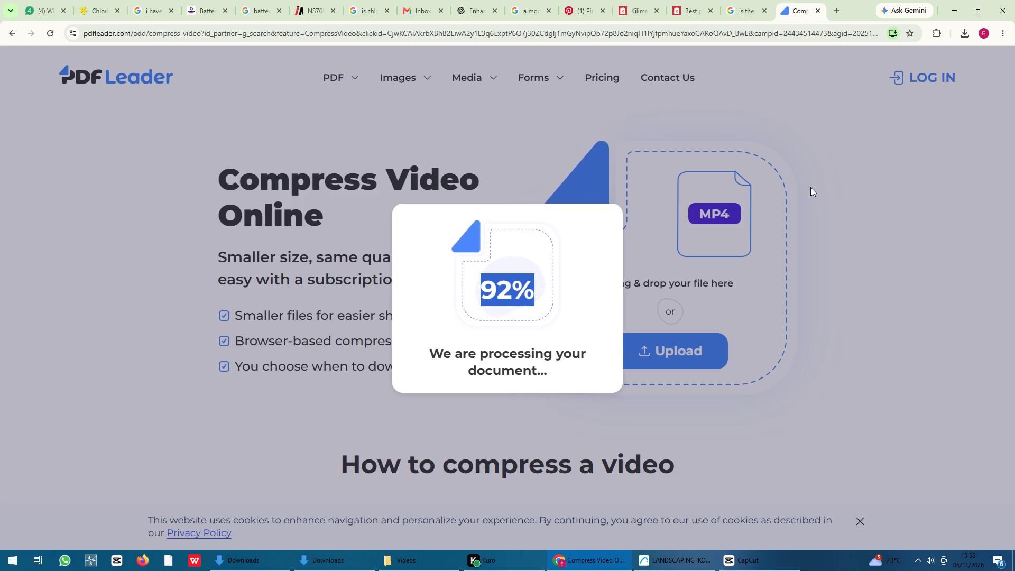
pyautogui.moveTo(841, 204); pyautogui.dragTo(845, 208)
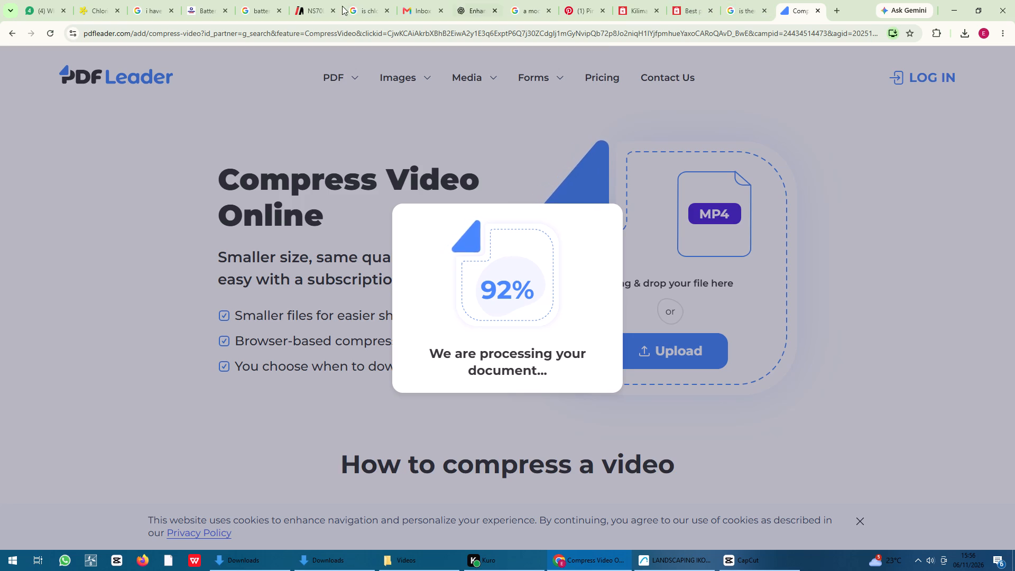
# Search Google for "handbrake video compressor" in a new browser tab.
pyautogui.click(836, 7)
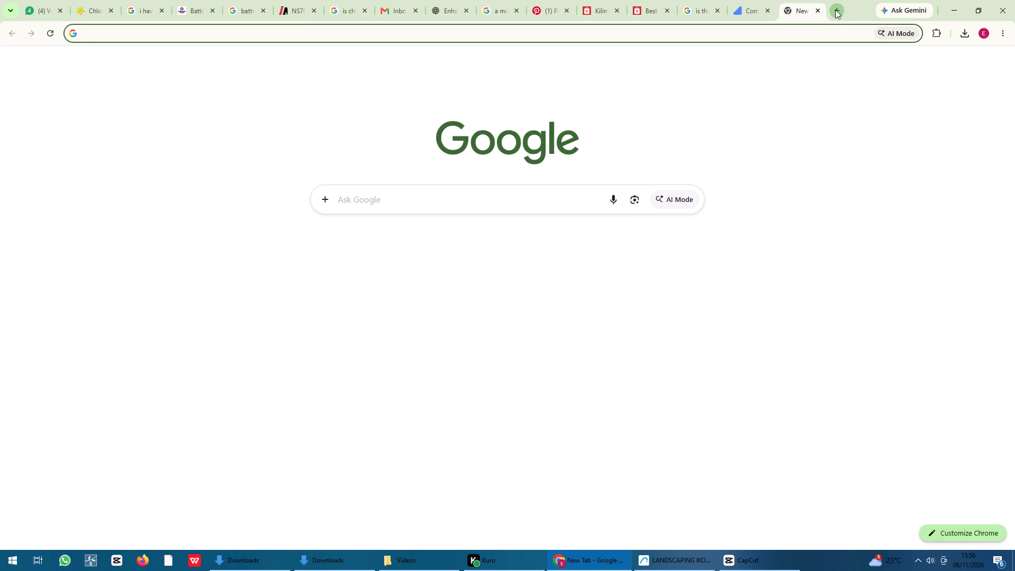
pyautogui.click(410, 200)
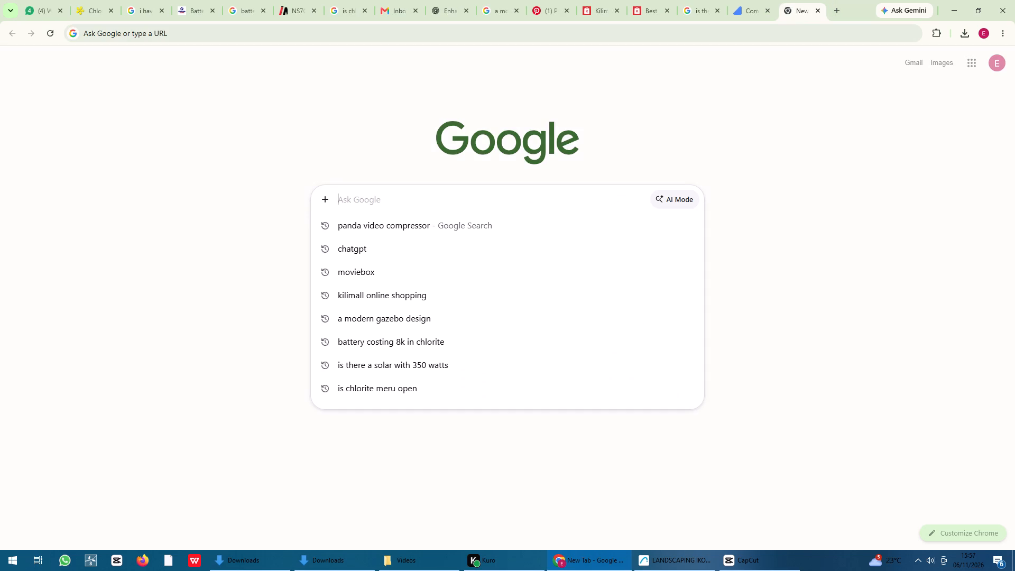
pyautogui.write('hand')
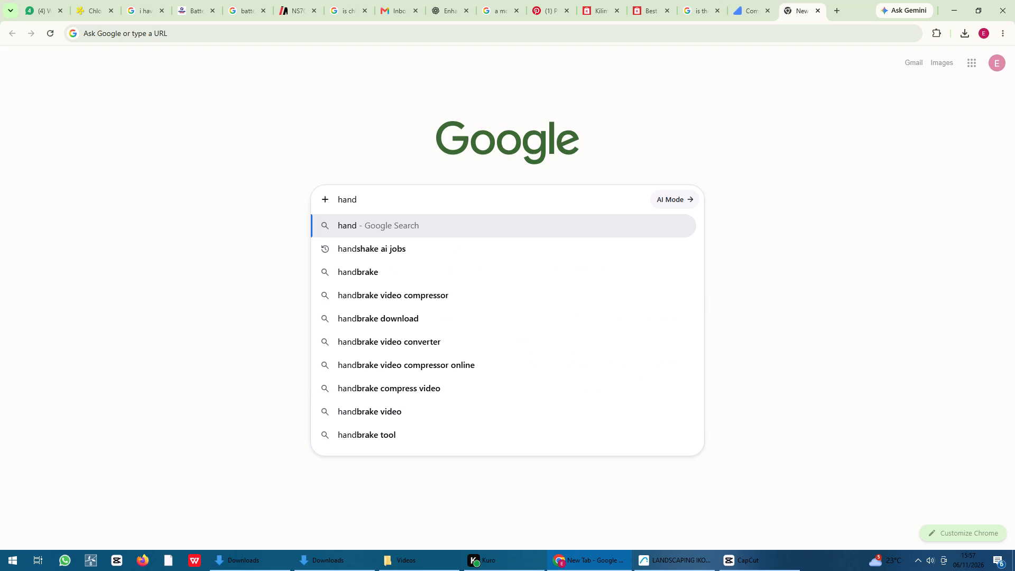
pyautogui.click(421, 299)
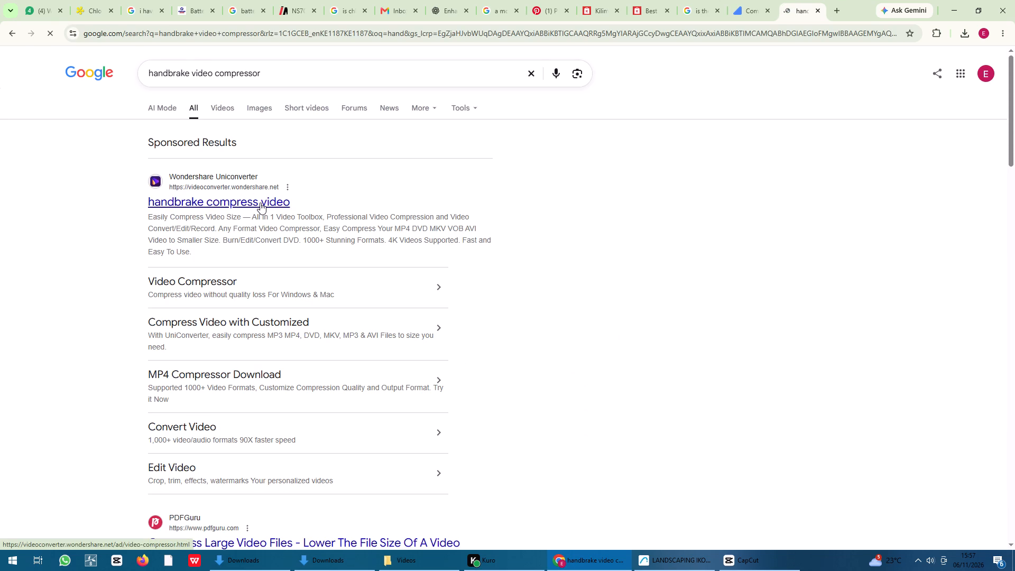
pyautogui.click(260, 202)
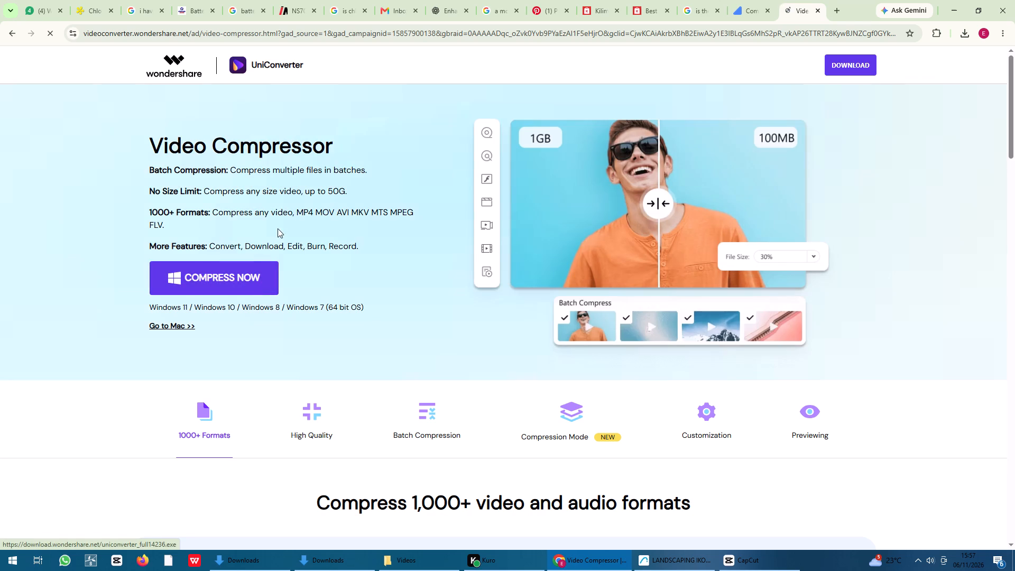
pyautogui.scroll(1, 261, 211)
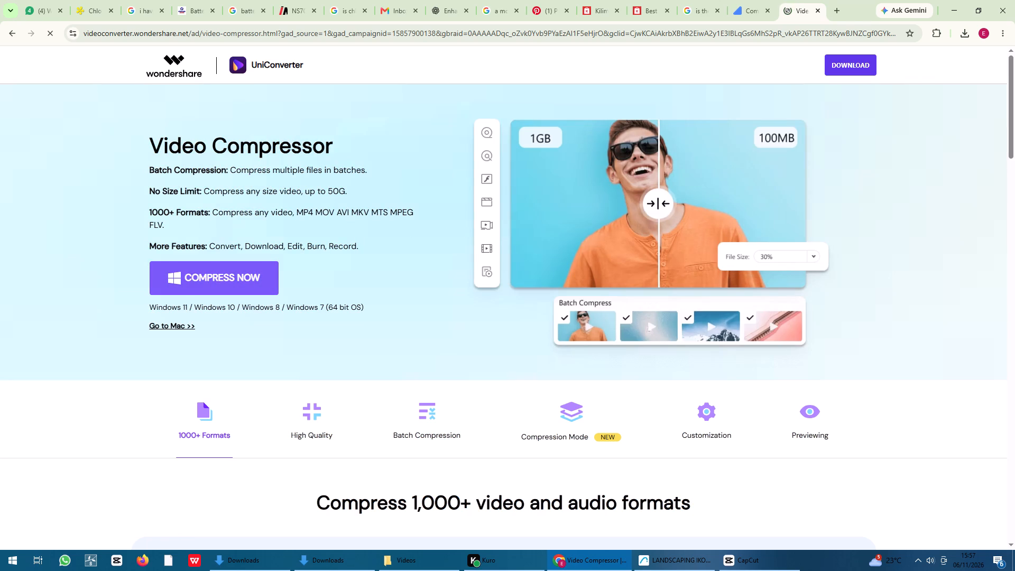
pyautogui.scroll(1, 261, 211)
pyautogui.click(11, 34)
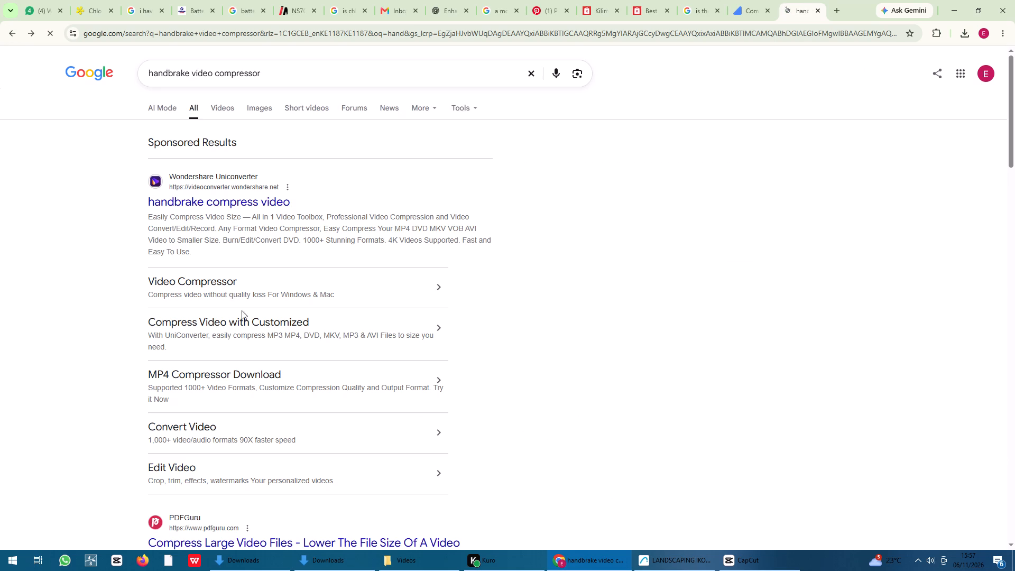
# Open the official HandBrake website from the search results and download HandBrake 1.11.2 for Windows.
pyautogui.scroll(-6, 243, 356)
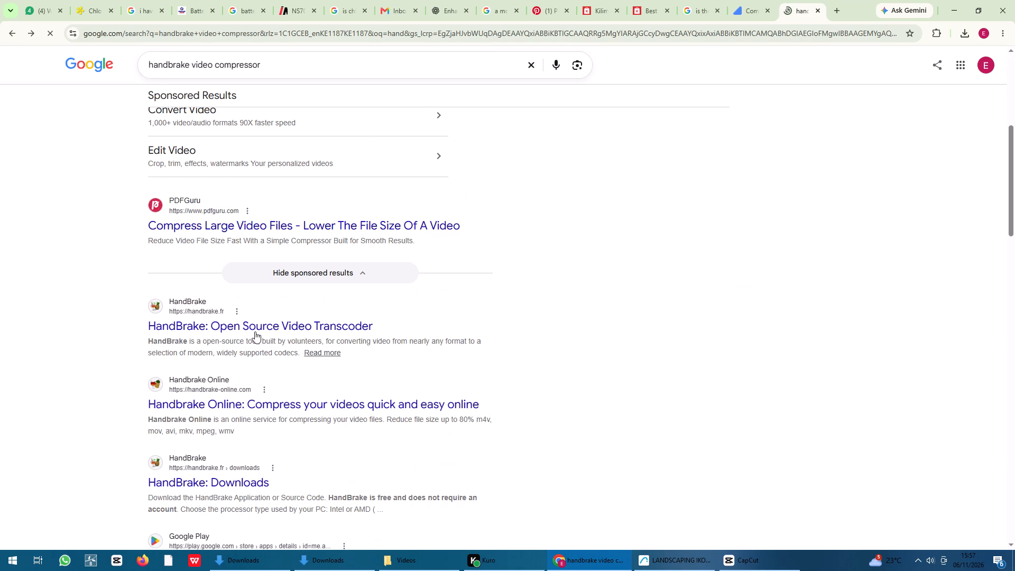
pyautogui.click(261, 328)
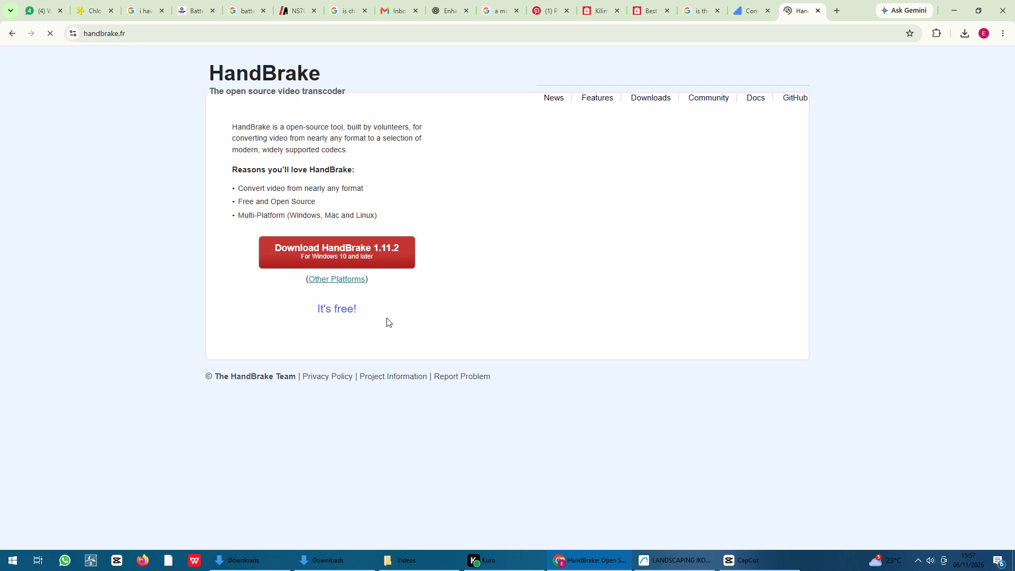
pyautogui.click(364, 269)
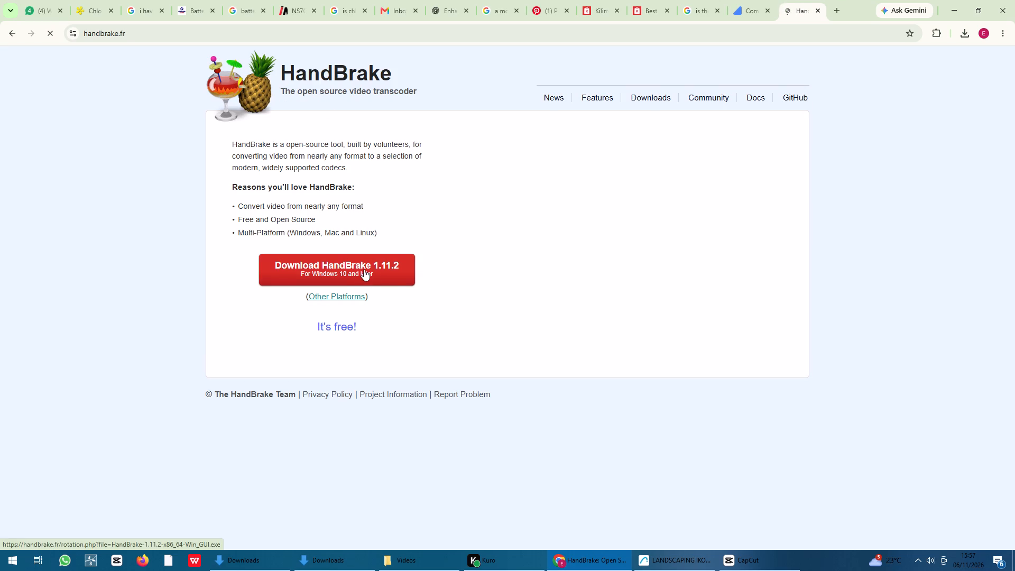
pyautogui.click(762, 7)
pyautogui.click(794, 0)
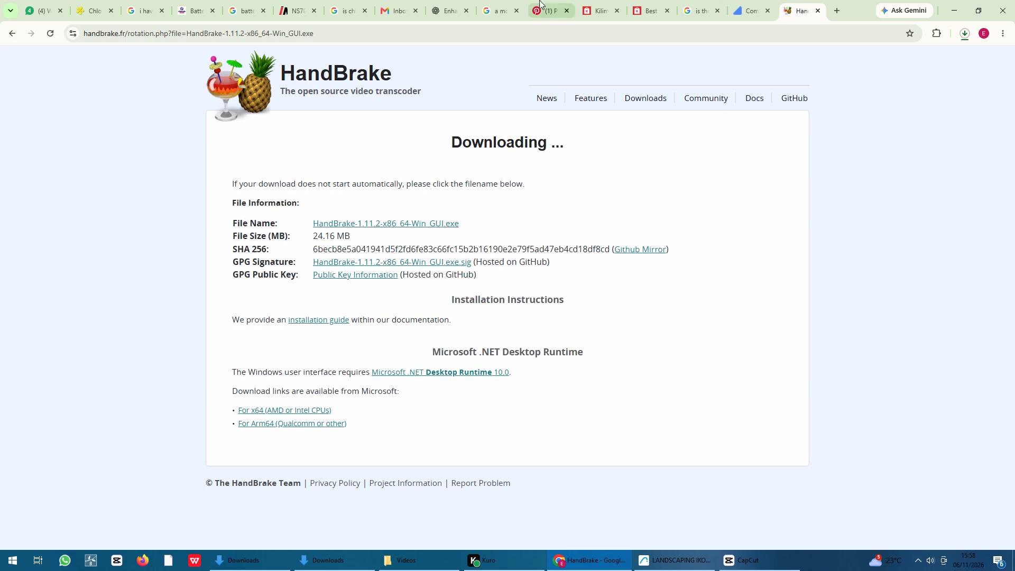
# Check the progress of the 1106.mp4 compression on the PDFLeader page.
pyautogui.click(750, 10)
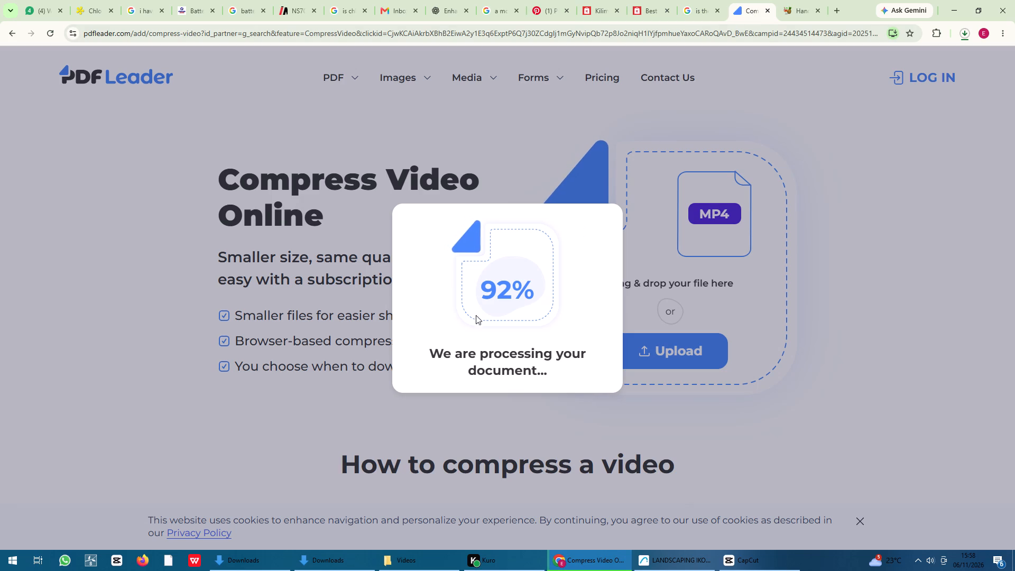
pyautogui.tripleClick(743, 166)
pyautogui.moveTo(767, 139); pyautogui.dragTo(777, 137)
pyautogui.click(808, 126)
pyautogui.doubleClick(748, 139)
# Reopen the PDFLeader compressor from the "panda video compressor" search results and examine its instructions and FAQ.
pyautogui.click(13, 32)
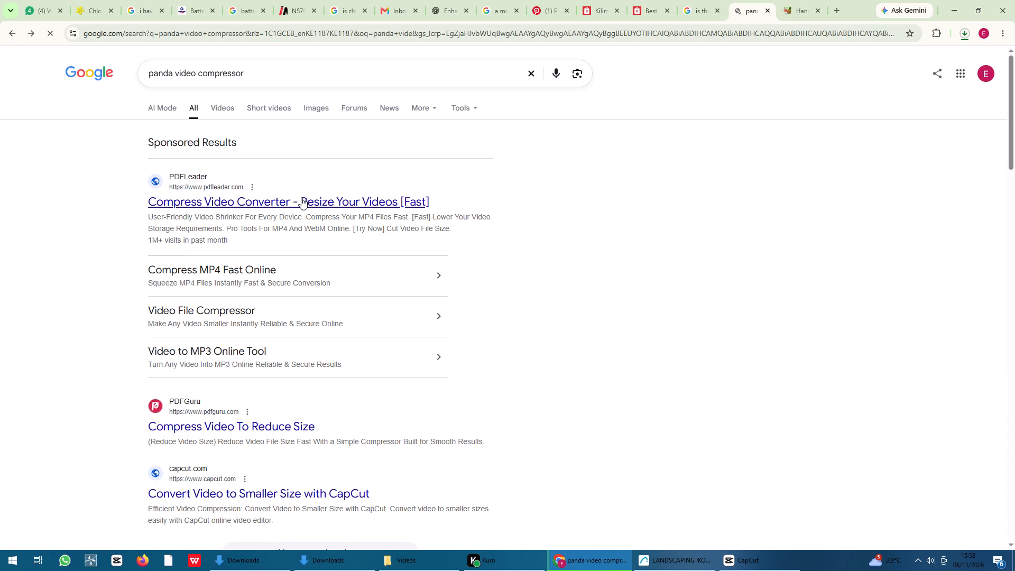
pyautogui.click(302, 200)
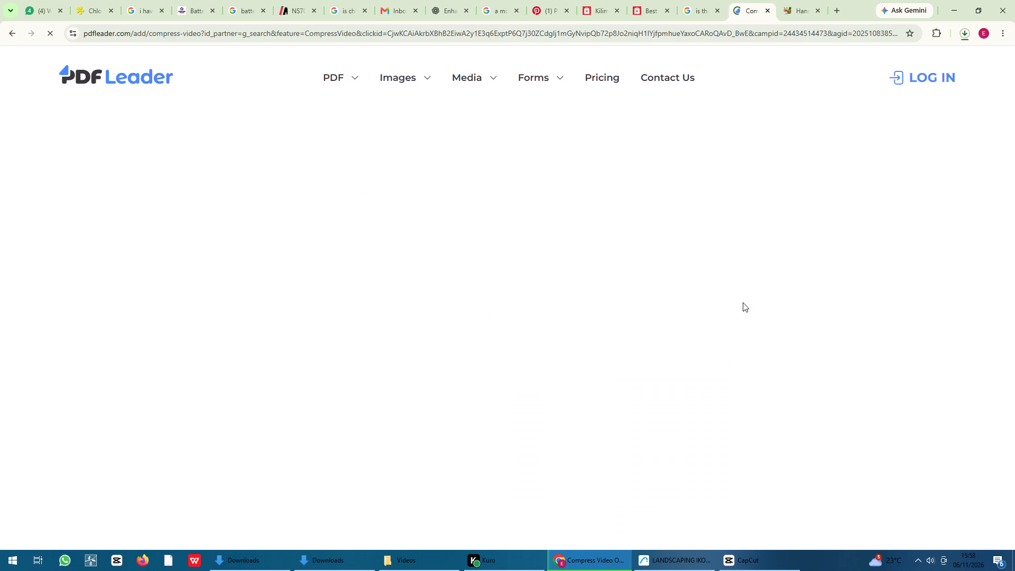
pyautogui.scroll(-8, 602, 331)
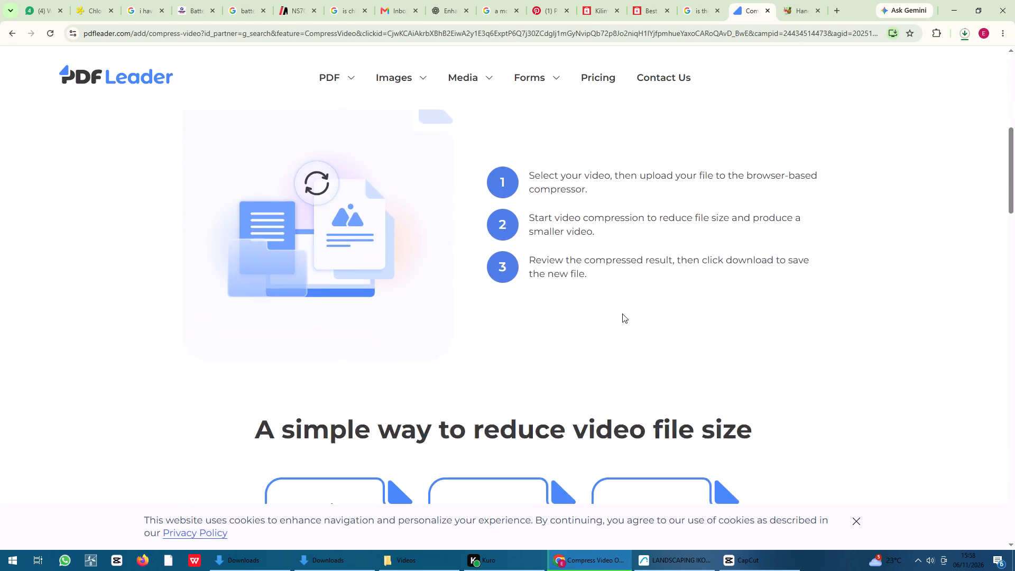
pyautogui.scroll(-12, 622, 314)
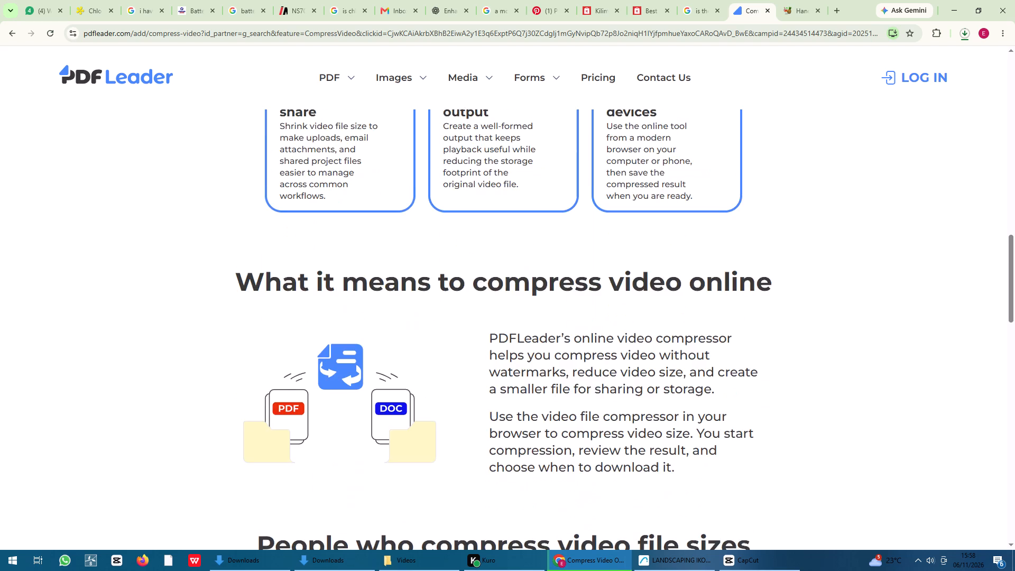
pyautogui.scroll(-14, 623, 318)
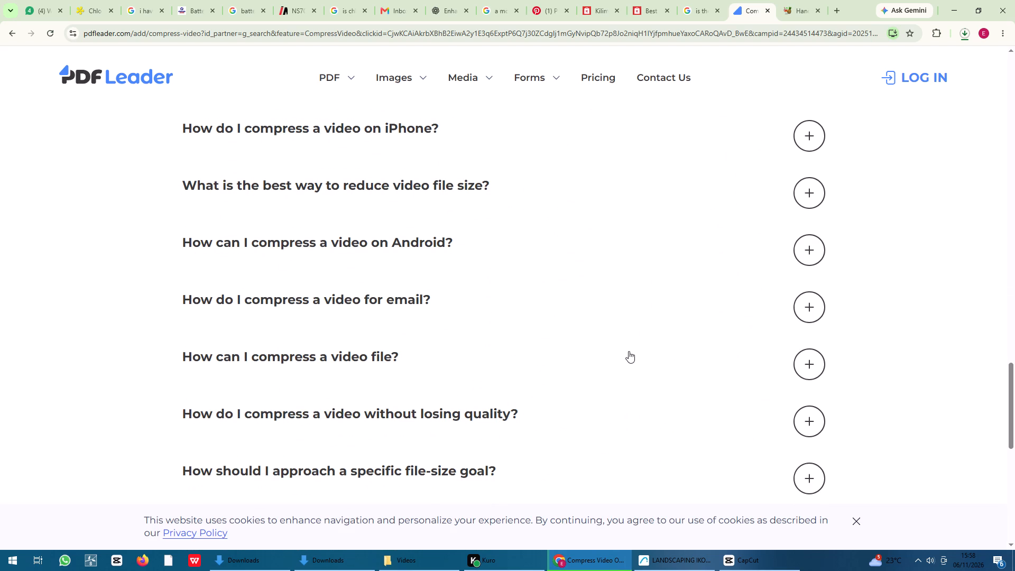
pyautogui.scroll(6, 629, 351)
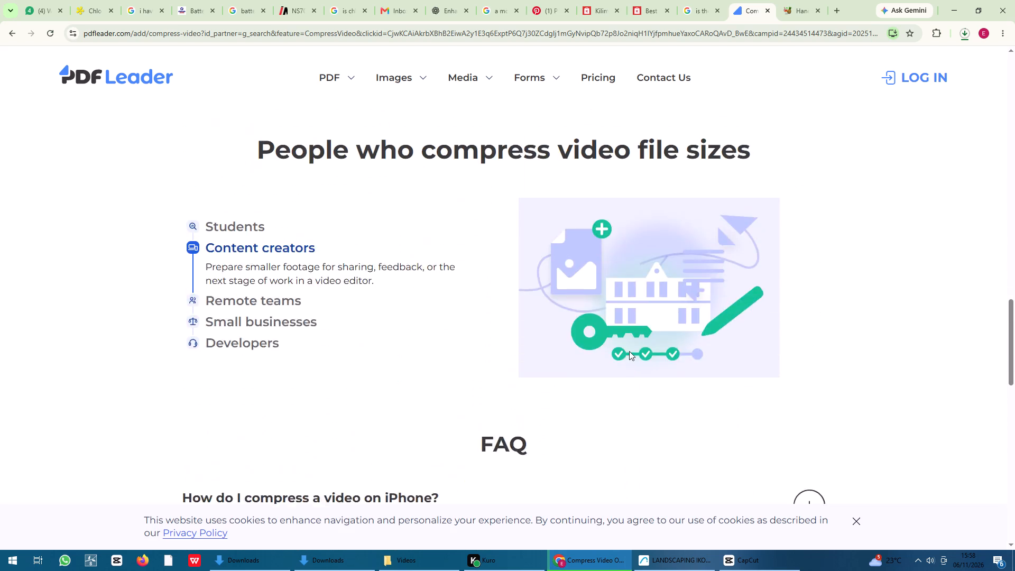
# Open the PDFLeader login form, fill in the saved account email address, and submit it to log in.
pyautogui.scroll(16, 629, 351)
pyautogui.scroll(14, 617, 326)
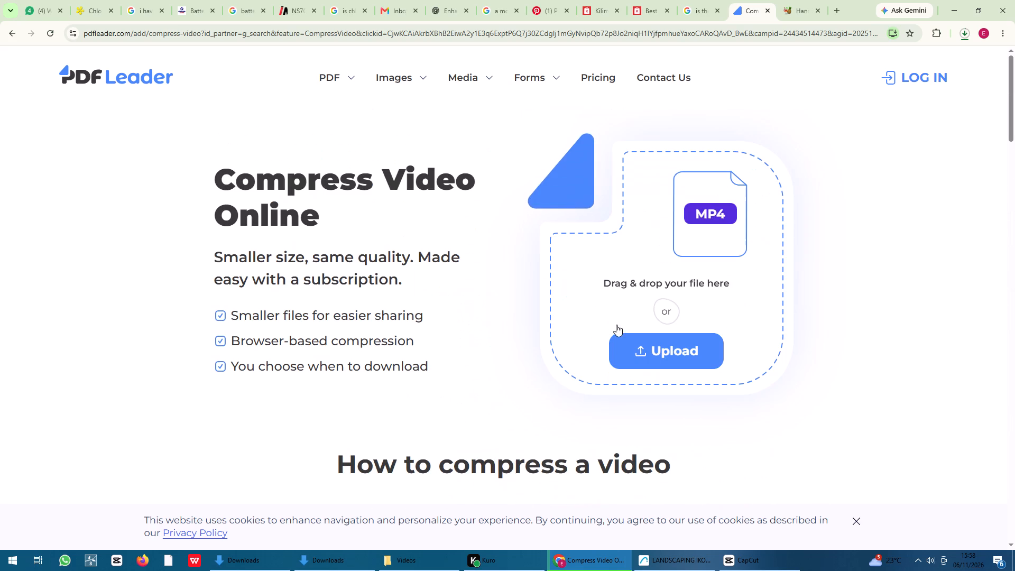
pyautogui.click(910, 78)
pyautogui.click(506, 287)
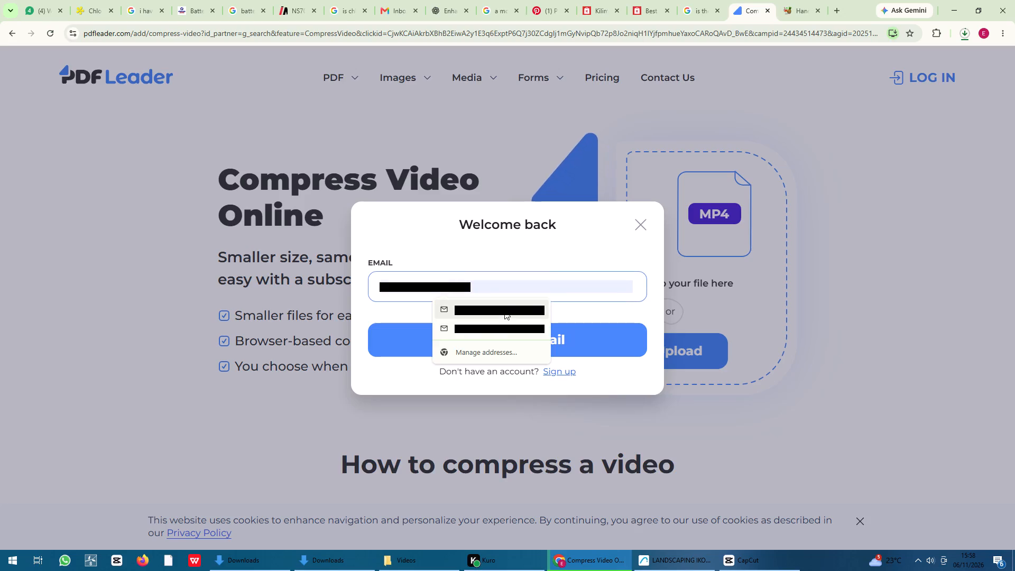
pyautogui.click(504, 310)
pyautogui.click(527, 336)
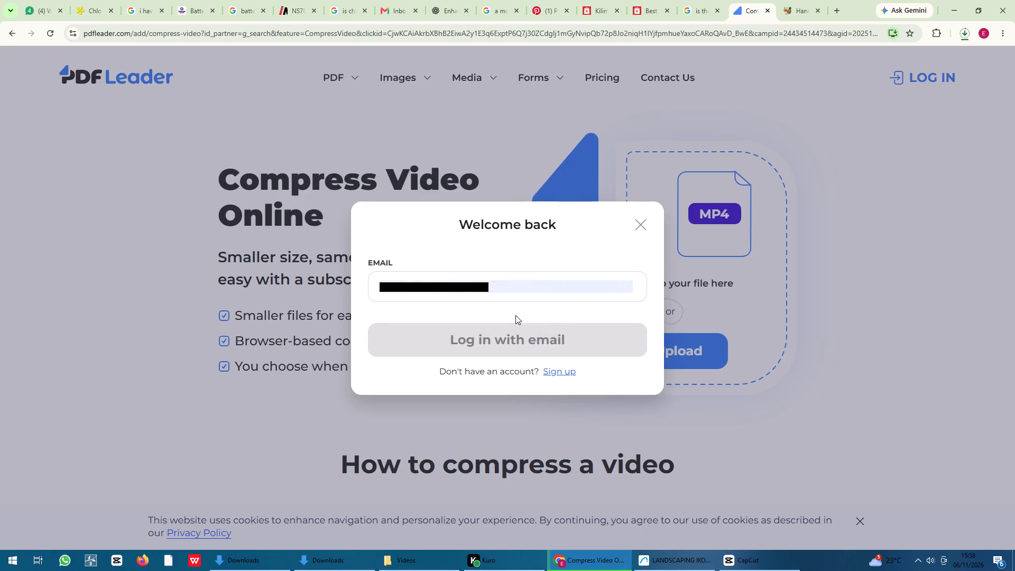
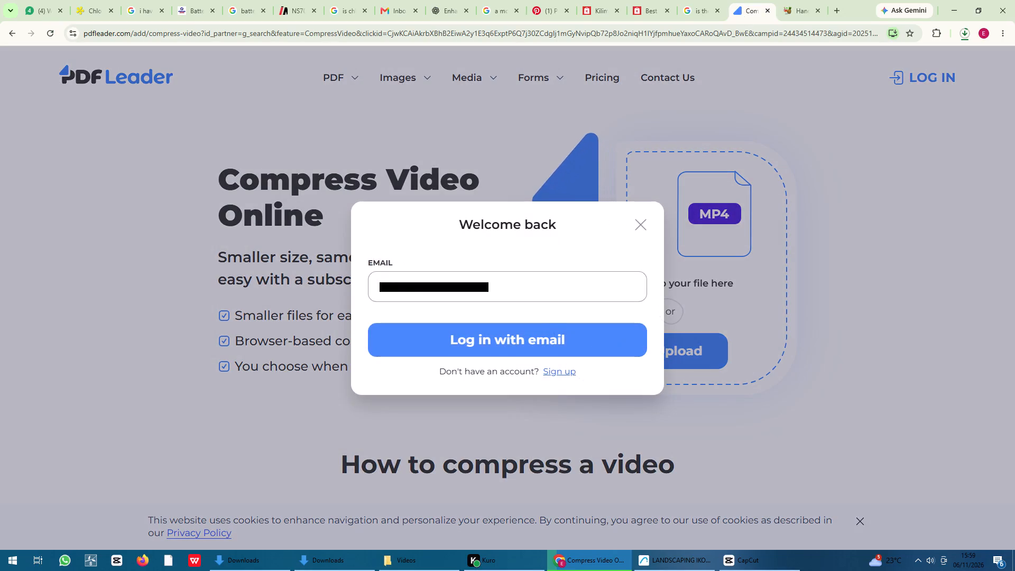
# Fill in the account email in the PDFLeader "Welcome back" login form.
pyautogui.click(530, 288)
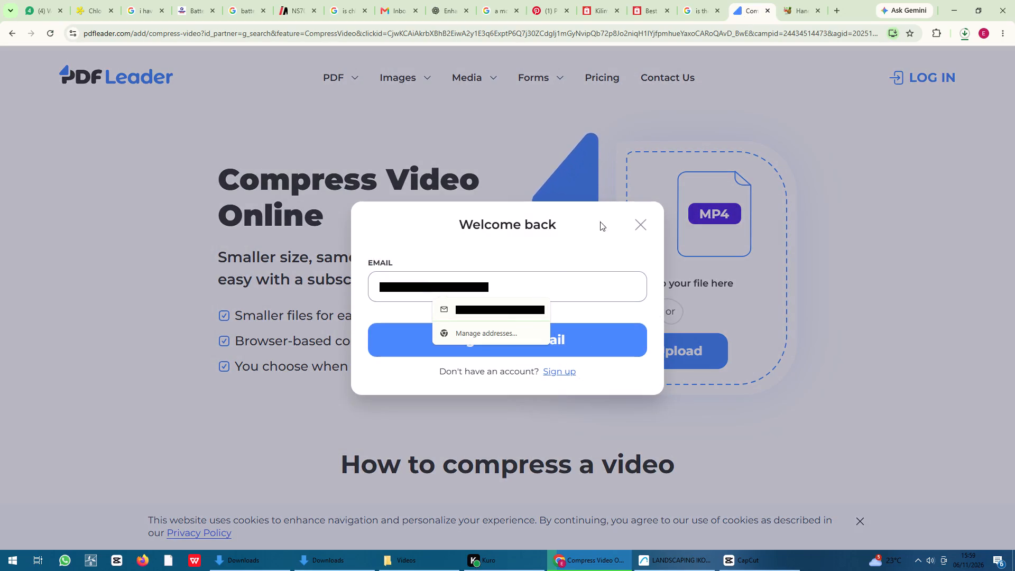
# Clear the prefilled address from the login form's email field and bring up the saved email suggestions.
pyautogui.press('BackSpace')
pyautogui.press('BackSpace')
pyautogui.press('BackSpace')
pyautogui.press('BackSpace')
pyautogui.press('BackSpace')
pyautogui.press('BackSpace')
pyautogui.press('BackSpace')
pyautogui.press('BackSpace')
pyautogui.press('BackSpace')
pyautogui.press('BackSpace')
pyautogui.press('BackSpace')
pyautogui.press('BackSpace')
pyautogui.press('BackSpace')
pyautogui.press('BackSpace')
pyautogui.press('BackSpace')
pyautogui.press('BackSpace')
pyautogui.press('BackSpace')
pyautogui.press('BackSpace')
pyautogui.press('BackSpace')
pyautogui.press('BackSpace')
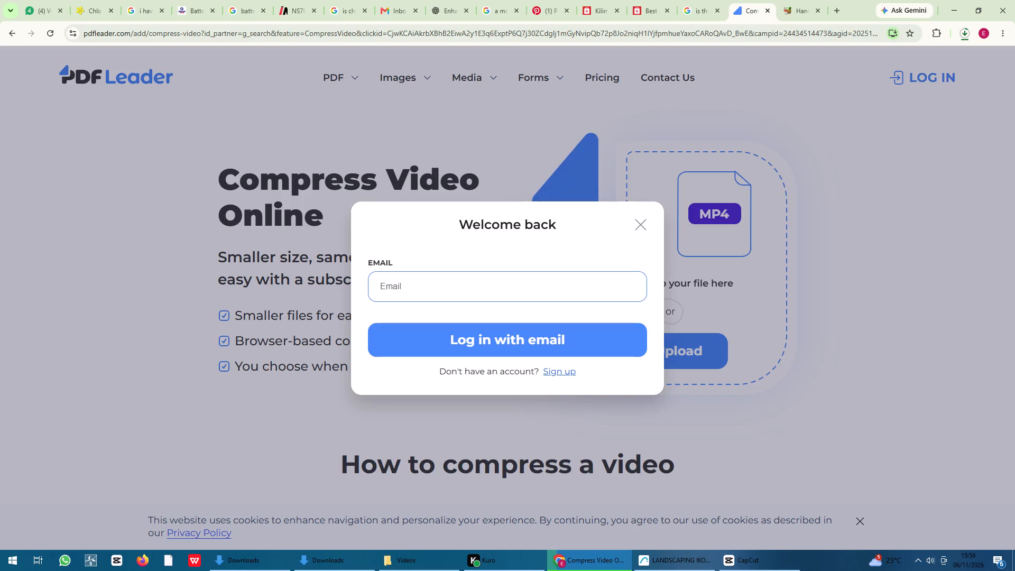
pyautogui.moveTo(437, 287); pyautogui.dragTo(439, 282)
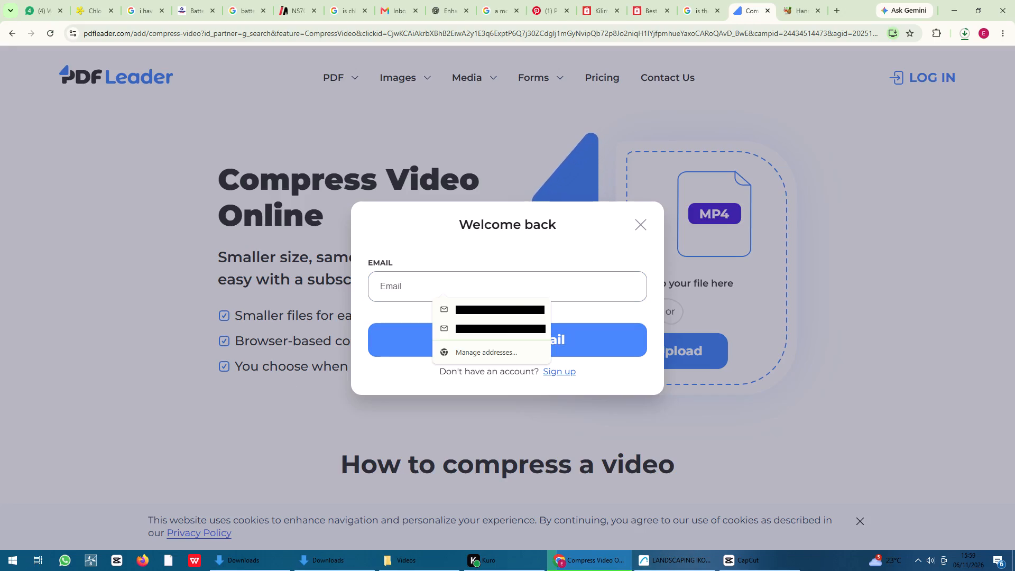
# Fill the login form with the second saved email address and continue to request the login code.
pyautogui.click(500, 328)
pyautogui.click(499, 337)
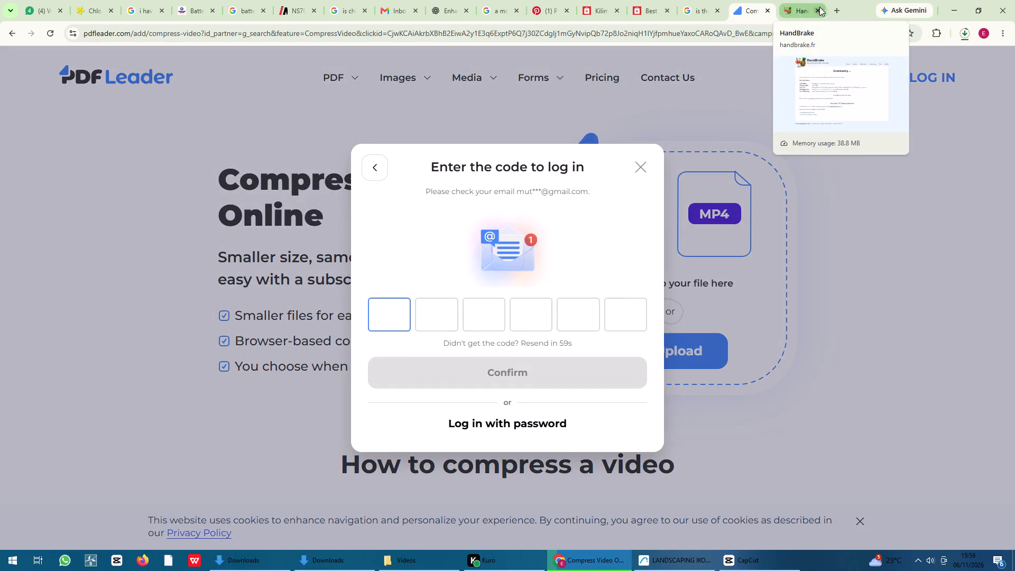
# Open a new browser tab and bring up the list of Google apps.
pyautogui.click(834, 10)
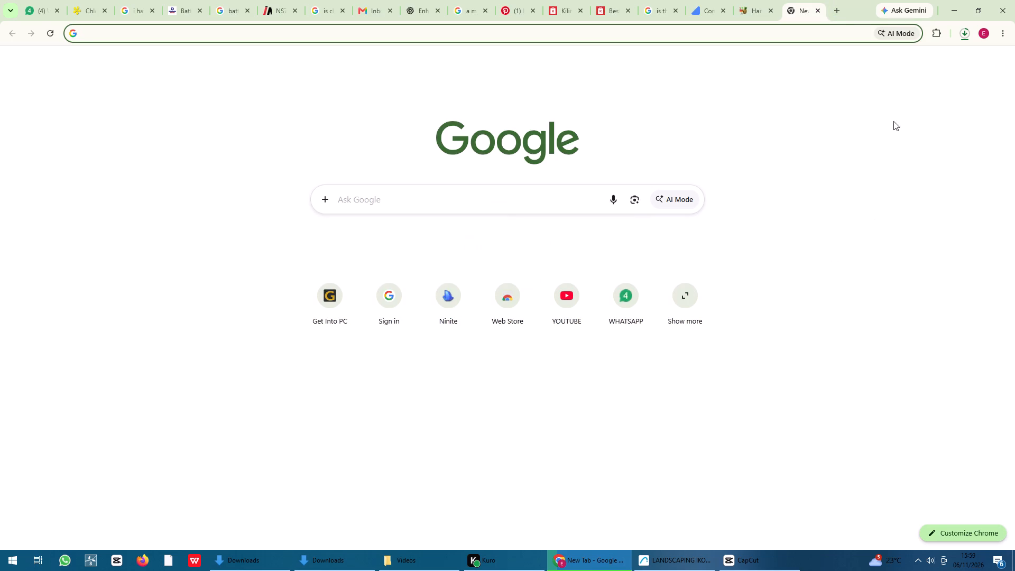
pyautogui.click(970, 67)
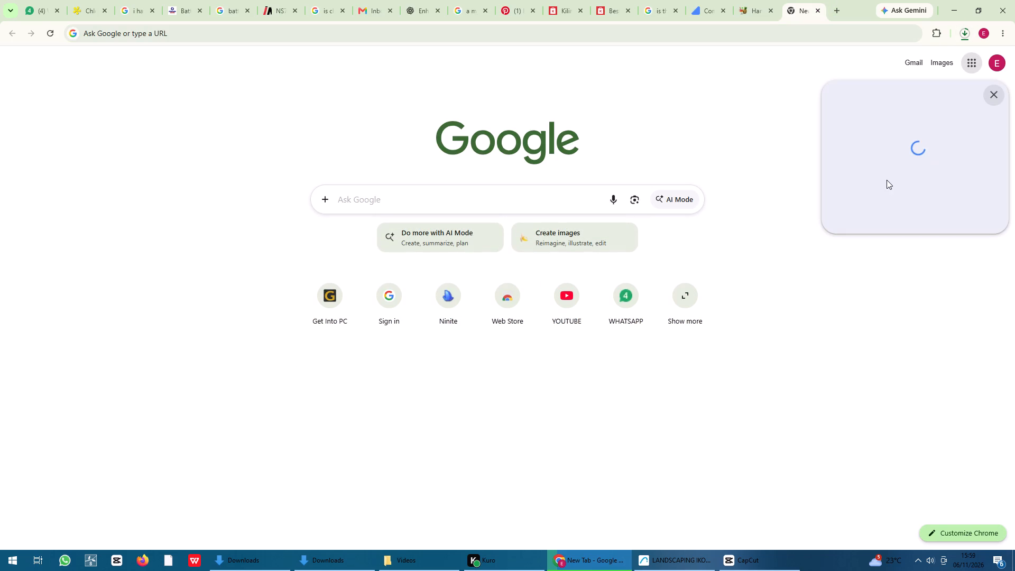
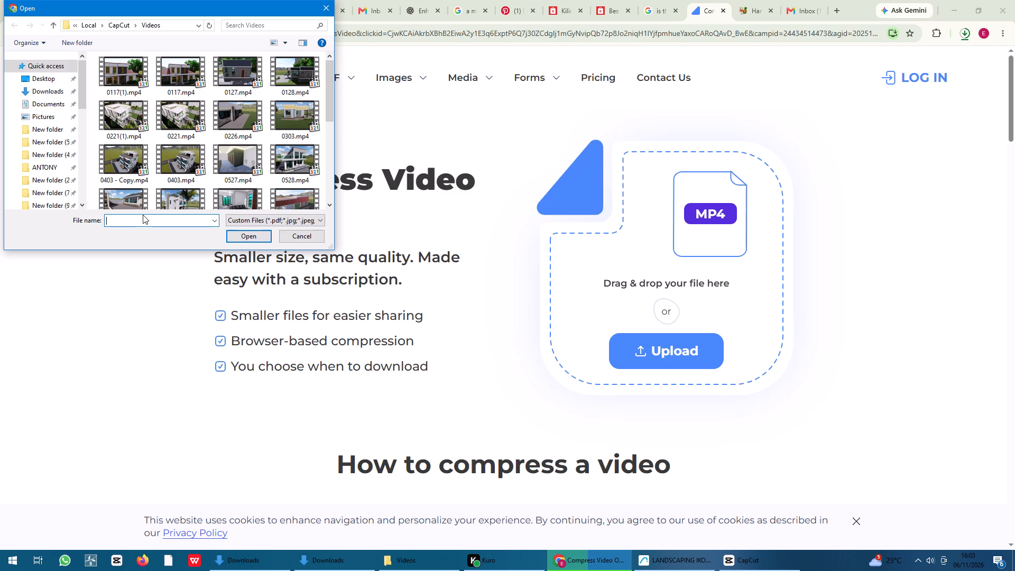
# Upload 1106.mp4 from the CapCut Videos folder to the online compressor and start compressing it at the High level.
pyautogui.hotkey('ctrl', 'v')
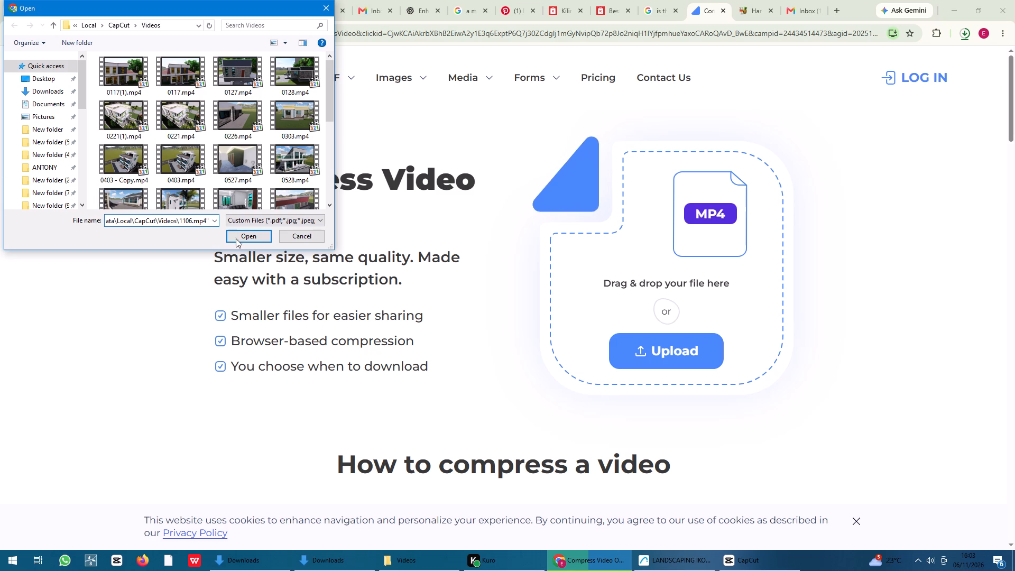
pyautogui.click(242, 235)
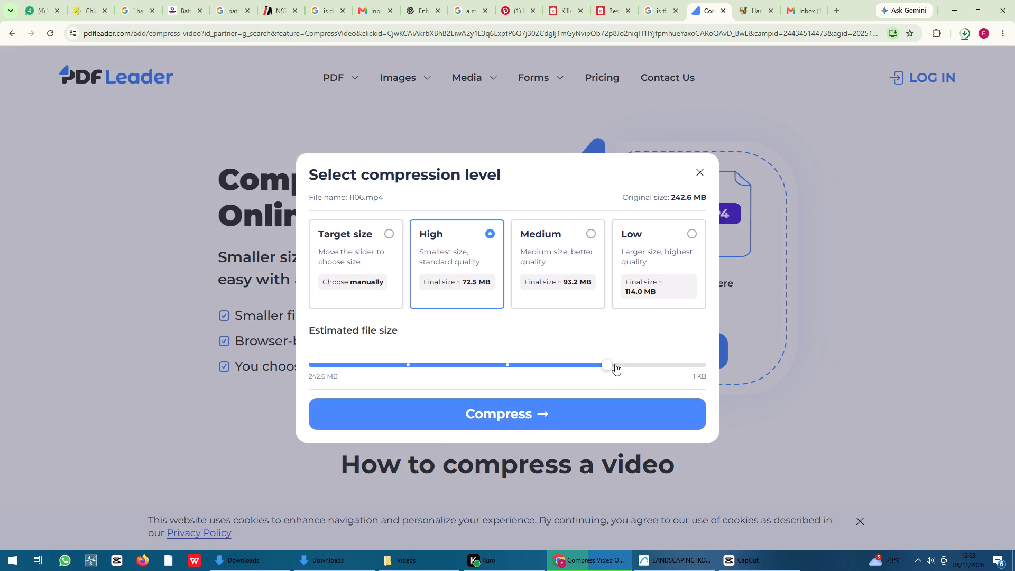
pyautogui.click(508, 415)
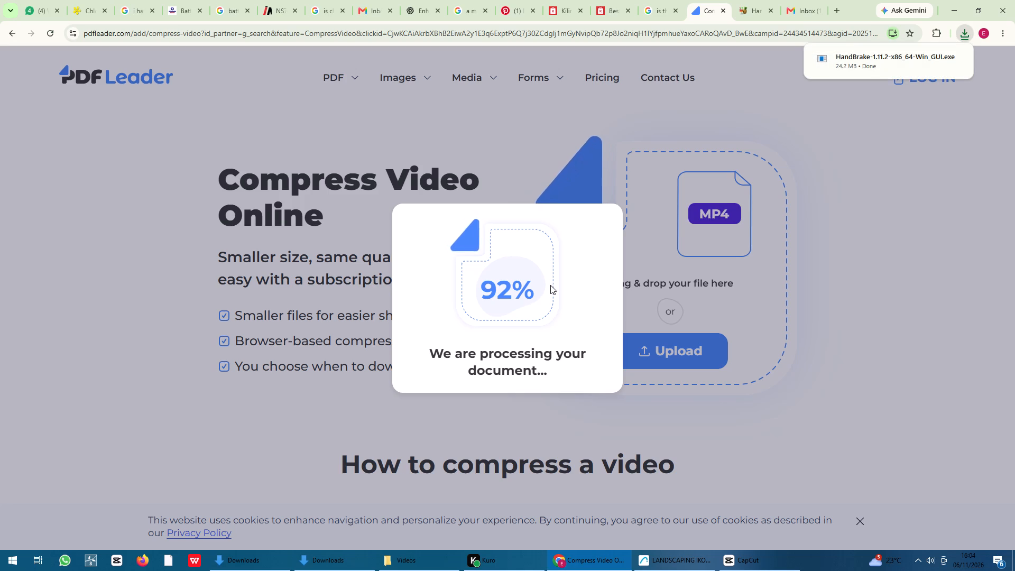
# Install HandBrake 1.11.2 from the downloaded setup file in the default Program Files folder, with a desktop shortcut for all users.
pyautogui.click(936, 57)
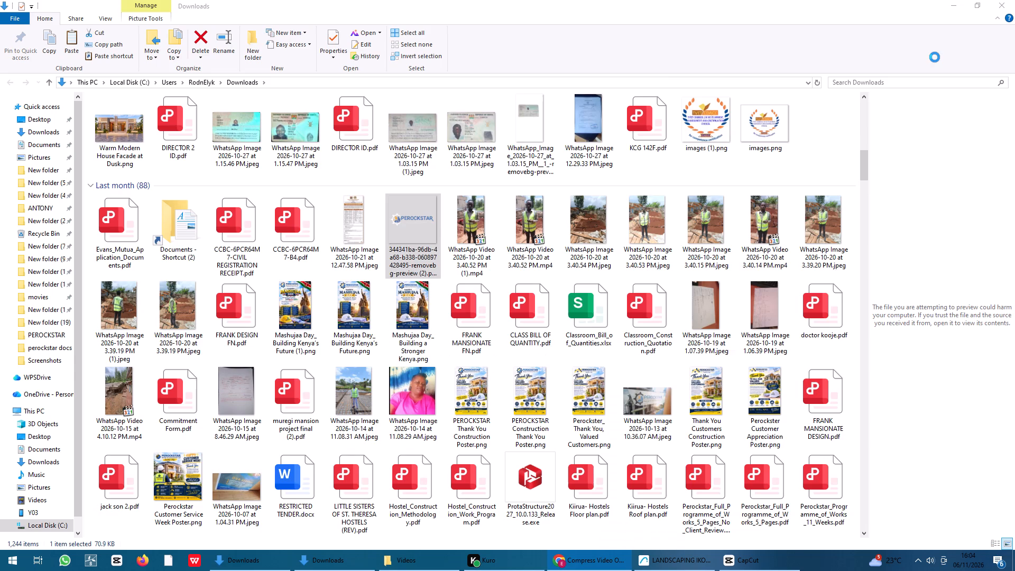
pyautogui.doubleClick(172, 124)
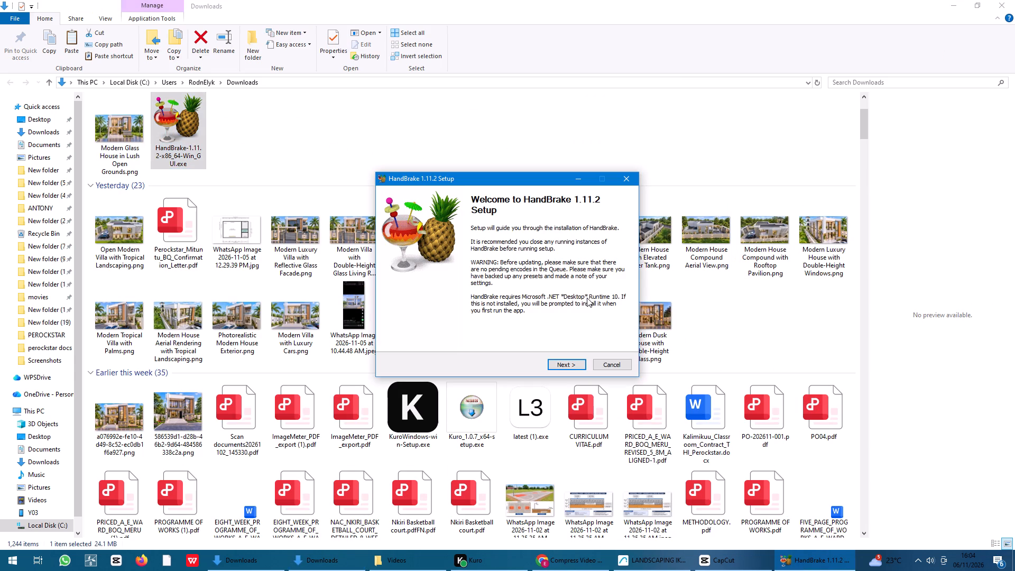
pyautogui.click(581, 363)
pyautogui.click(578, 363)
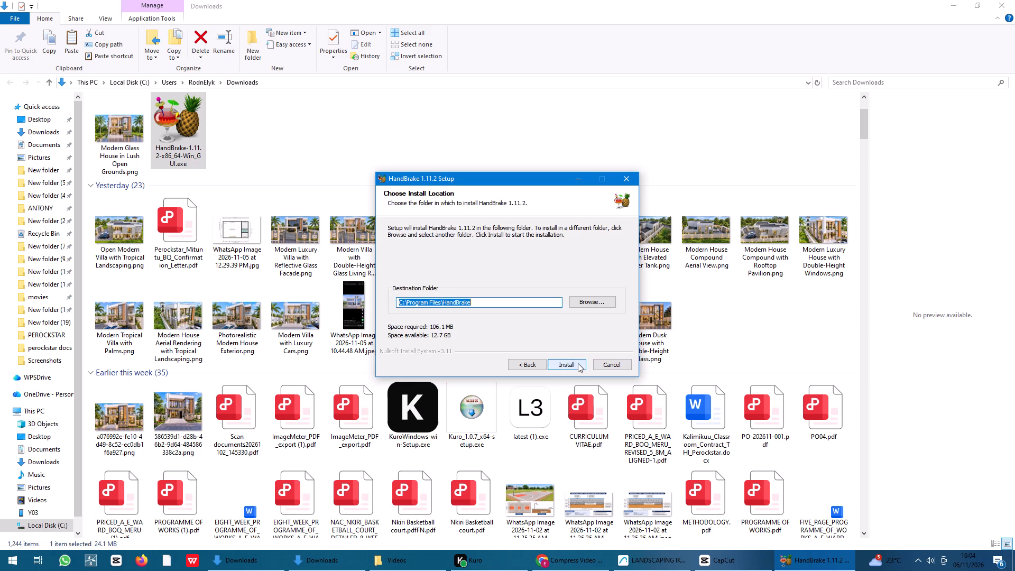
pyautogui.click(578, 363)
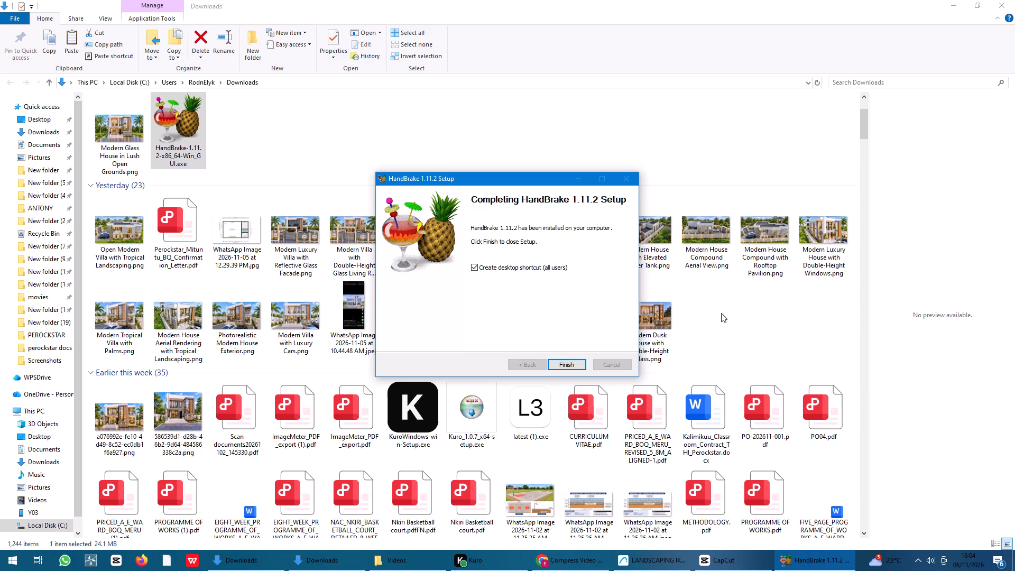
pyautogui.click(573, 364)
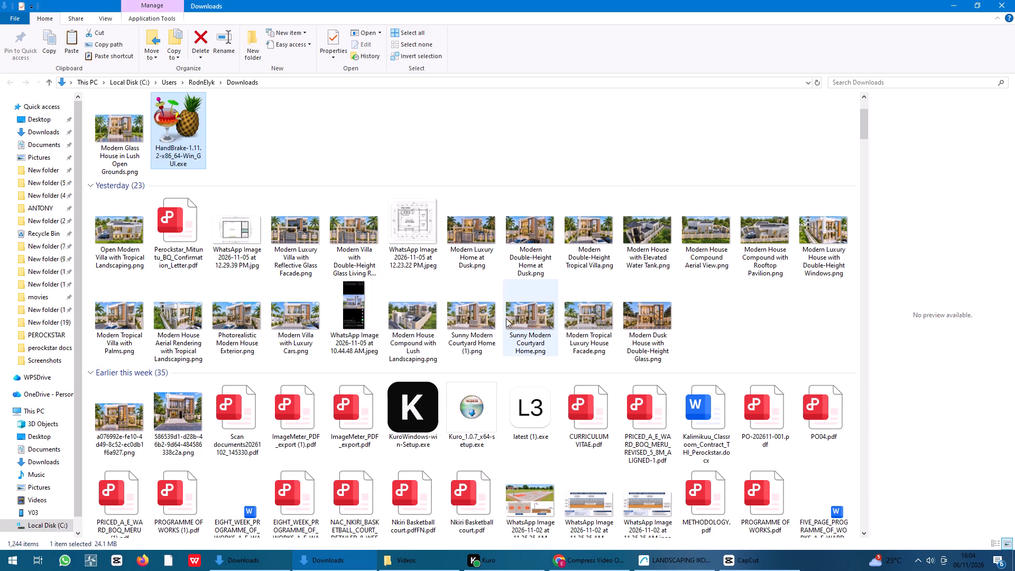
# Minimise the open File Explorer and browser windows to get to the desktop.
pyautogui.click(951, 5)
pyautogui.click(951, 5)
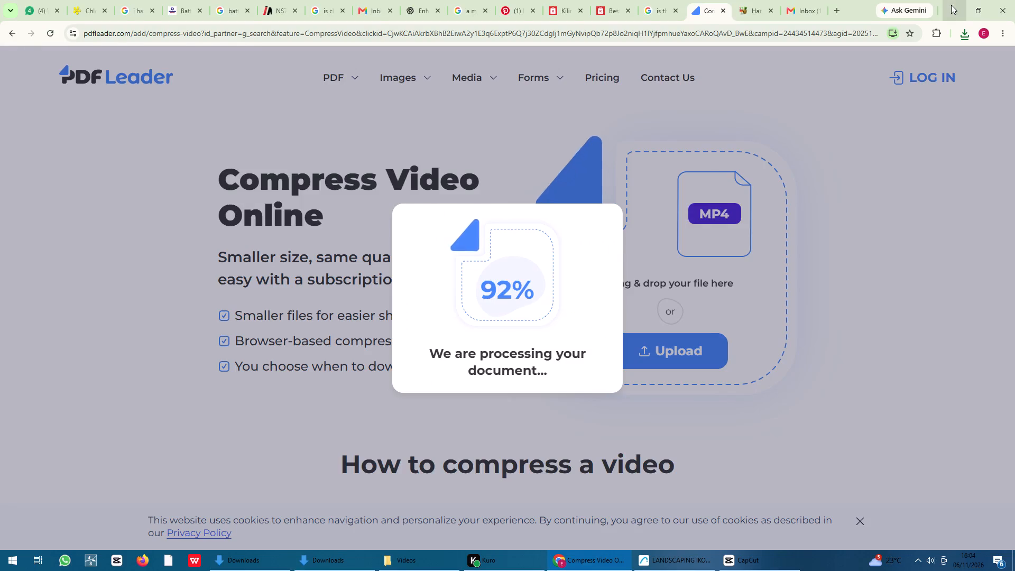
pyautogui.click(951, 5)
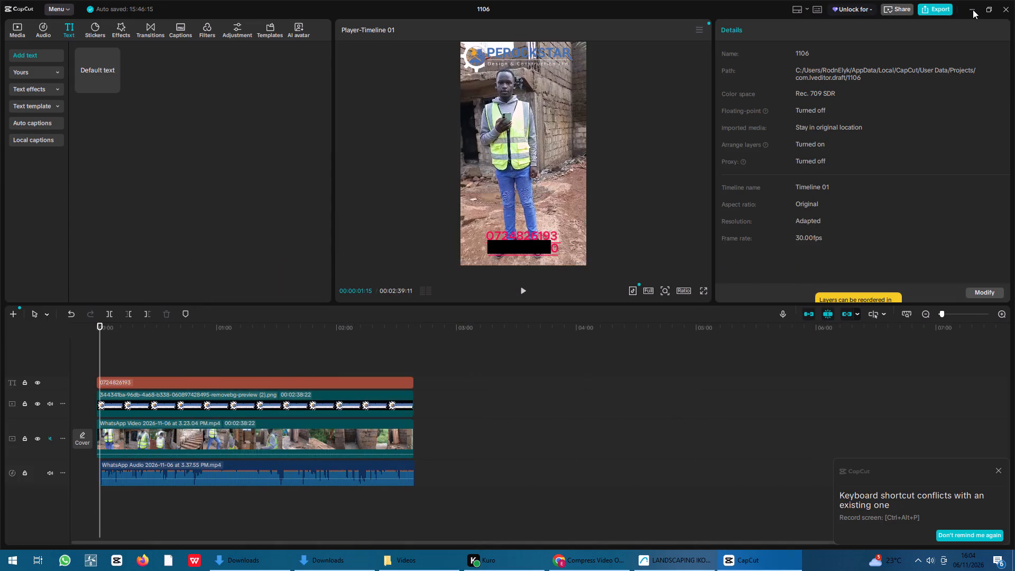
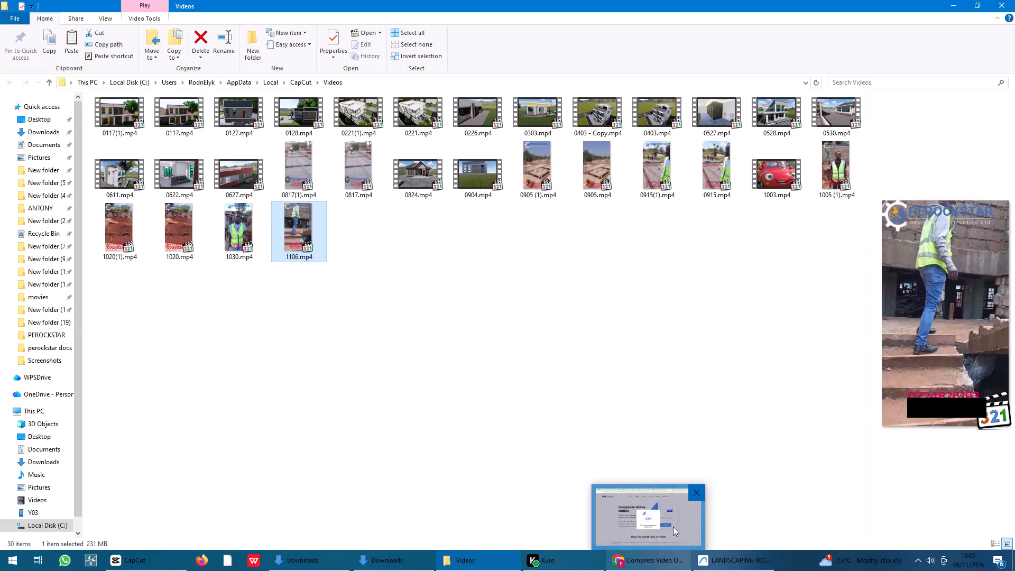
# Check the progress of the video compression on the PDFLeader page in Chrome.
pyautogui.click(657, 570)
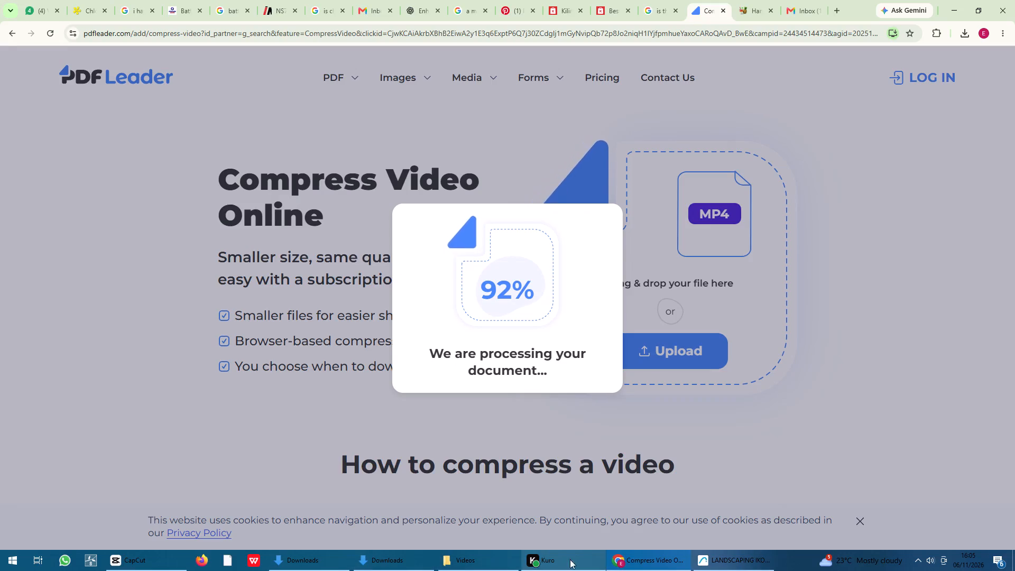
# Switch to CapCut and export the 1106 project again at 720P resolution with the Lower bit rate.
pyautogui.click(149, 569)
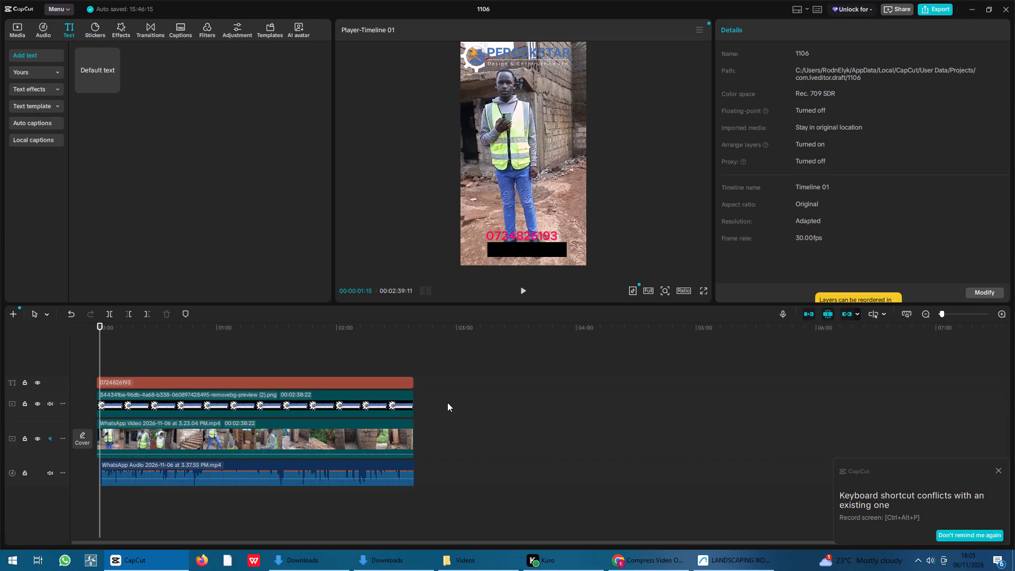
pyautogui.click(942, 9)
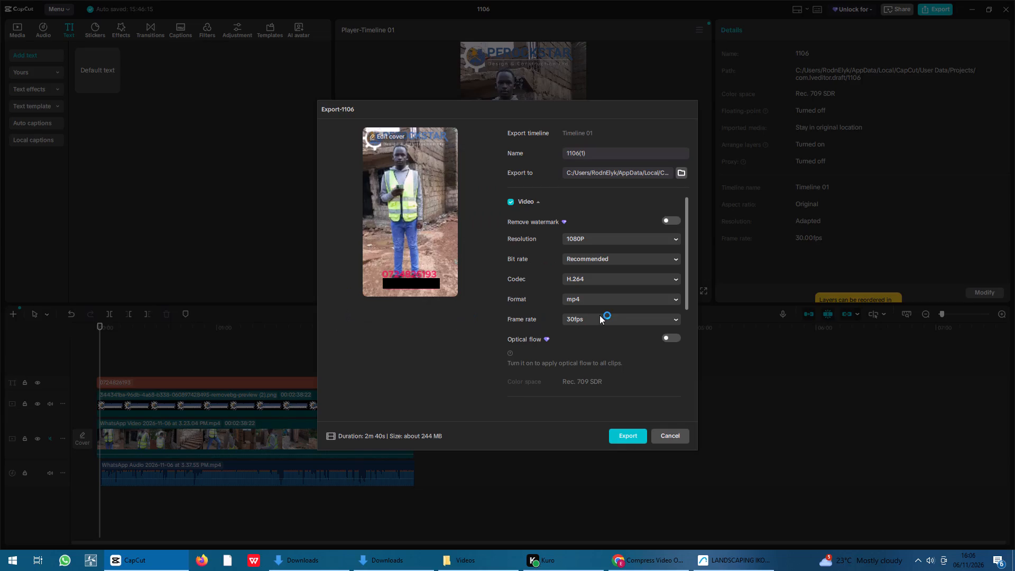
pyautogui.click(646, 262)
pyautogui.click(666, 260)
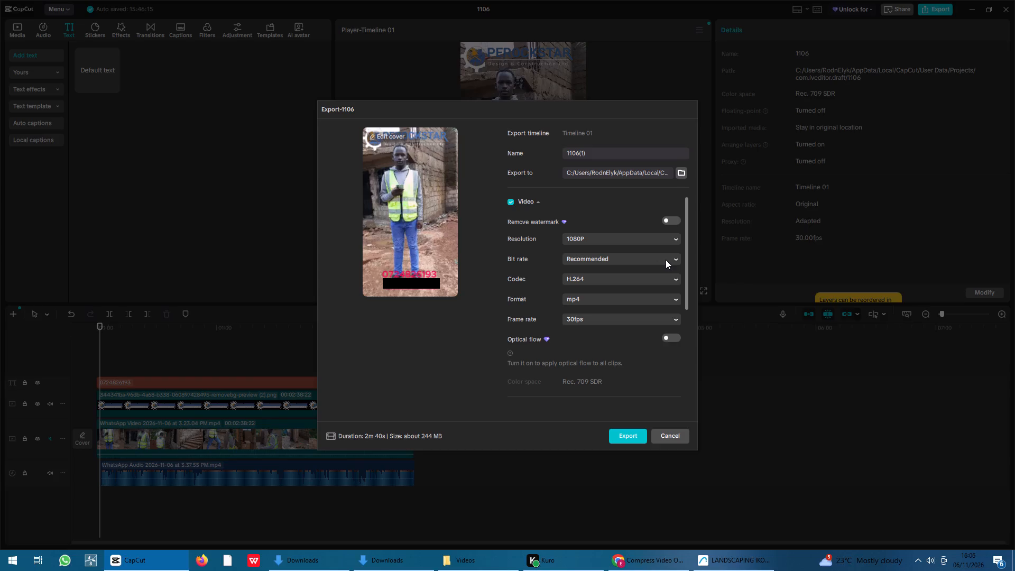
pyautogui.click(666, 260)
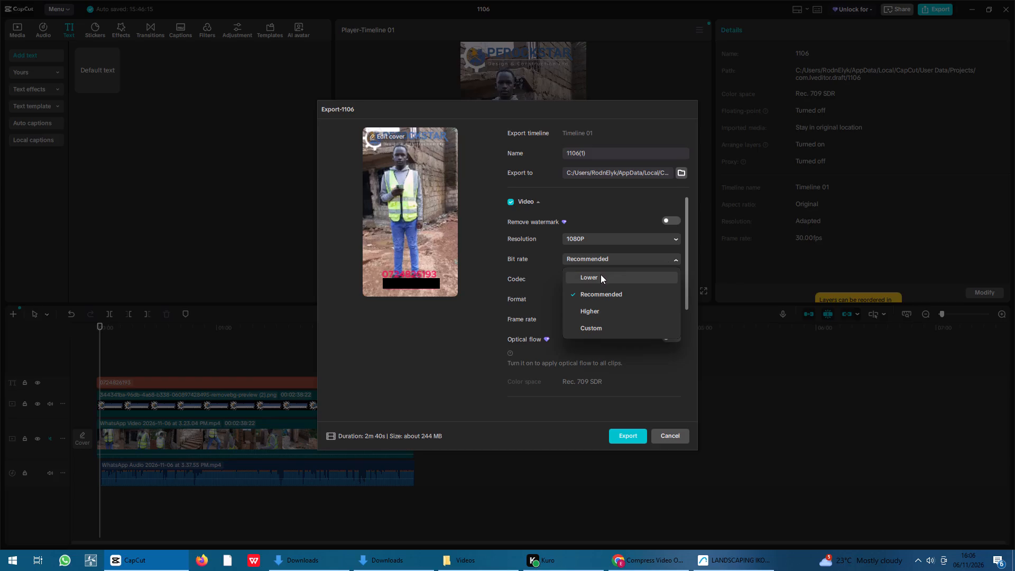
pyautogui.click(601, 274)
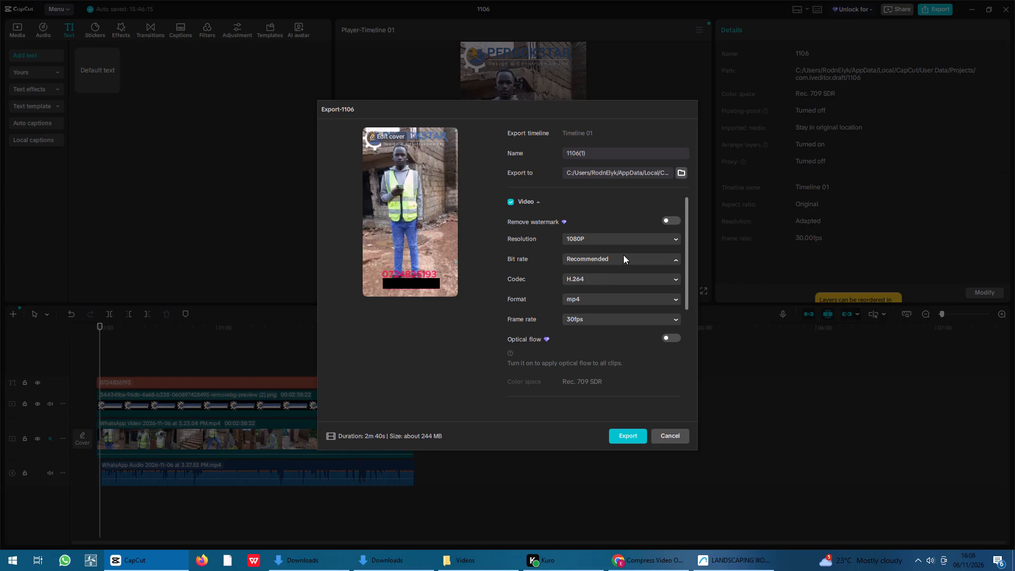
pyautogui.click(631, 240)
pyautogui.click(589, 275)
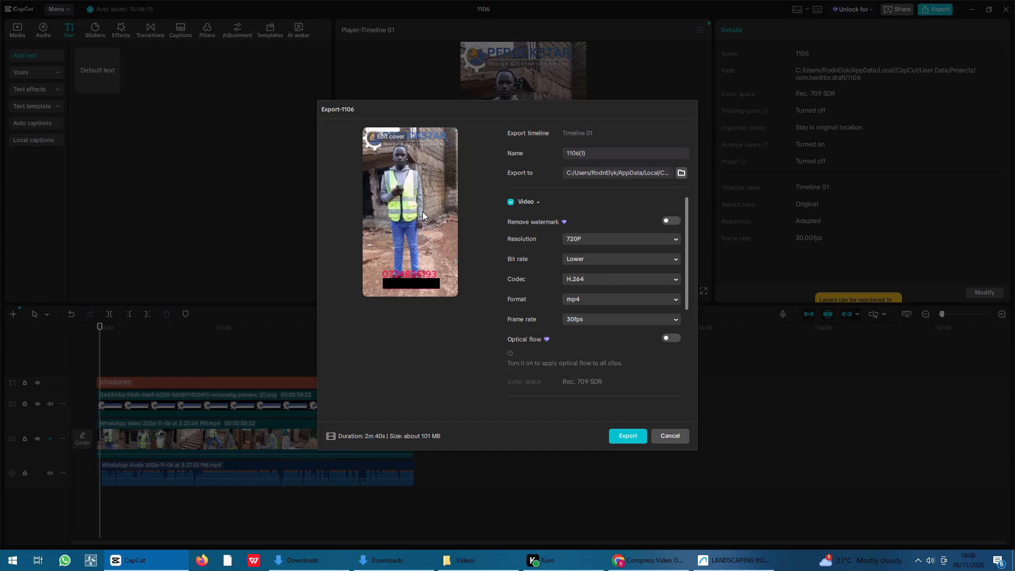
pyautogui.click(629, 238)
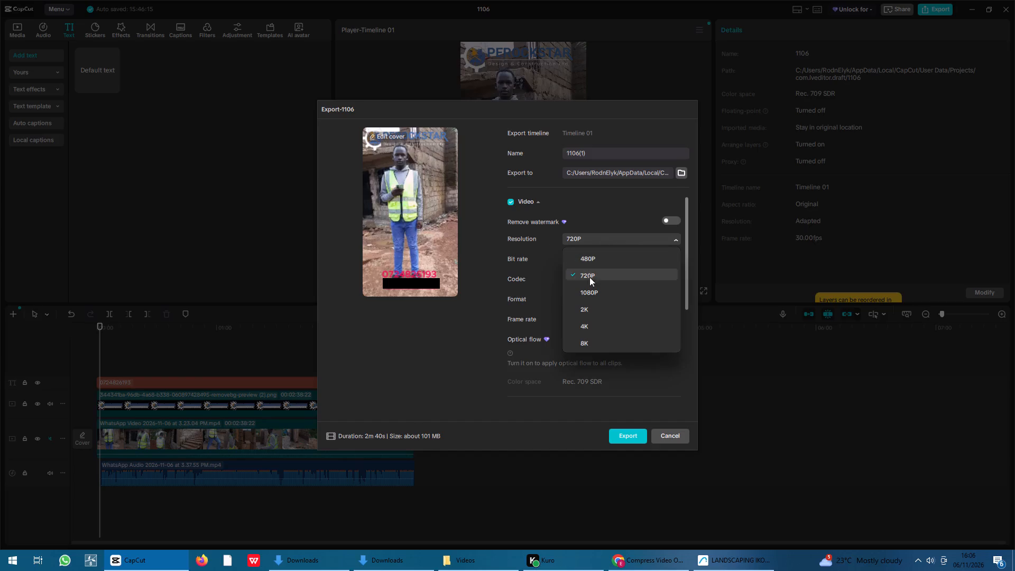
pyautogui.click(592, 290)
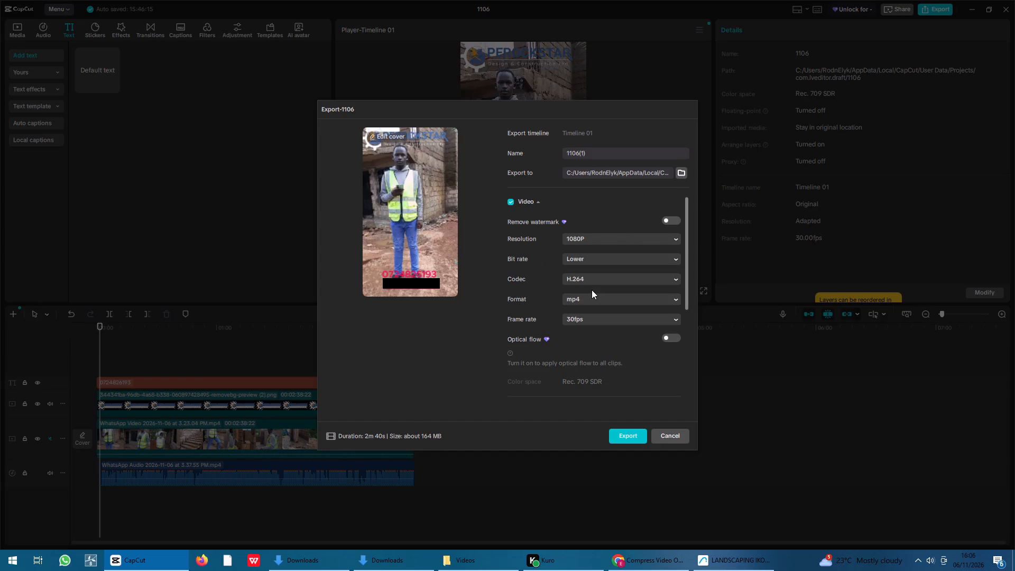
pyautogui.click(617, 241)
pyautogui.click(587, 273)
pyautogui.click(633, 438)
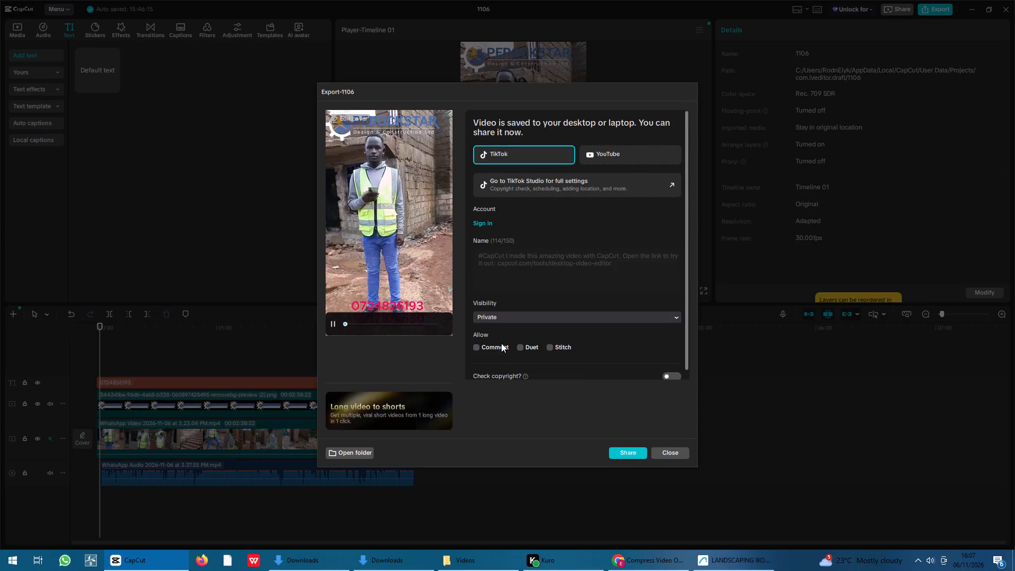
# Open the export folder and preview the new 1106(1).mp4 in the default video player, closing it when done.
pyautogui.click(359, 450)
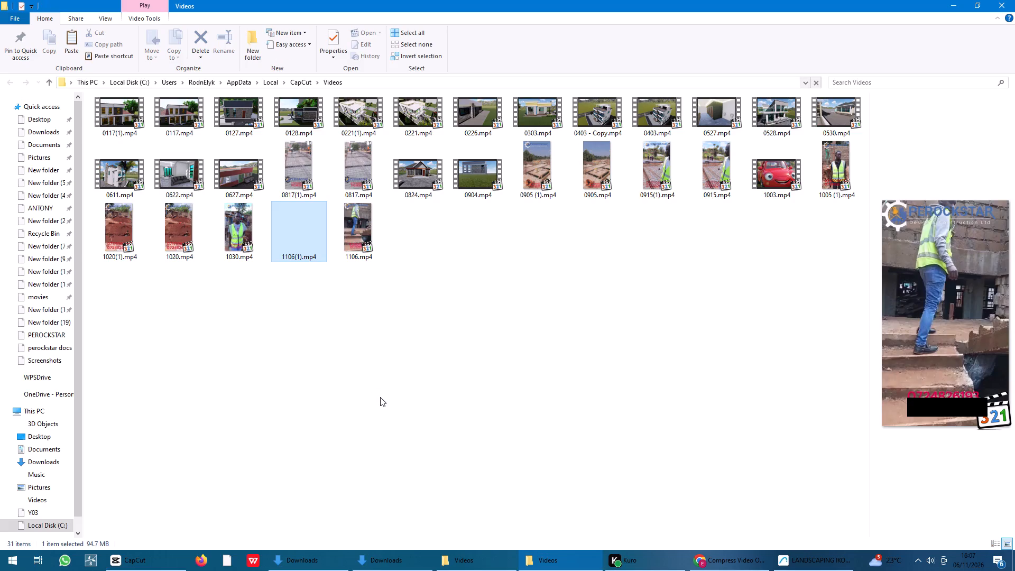
pyautogui.doubleClick(299, 232)
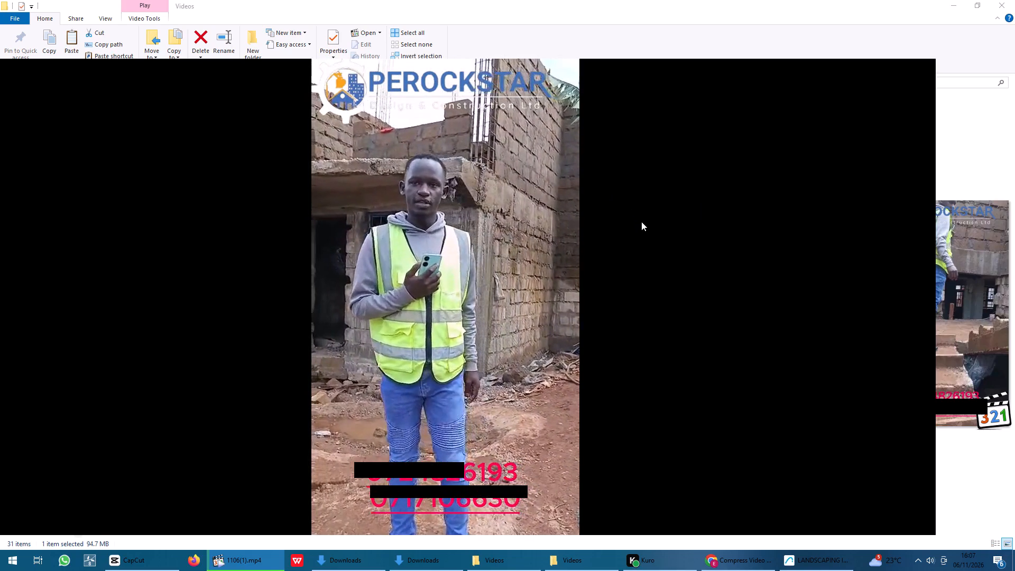
pyautogui.moveTo(651, 217); pyautogui.dragTo(661, 195)
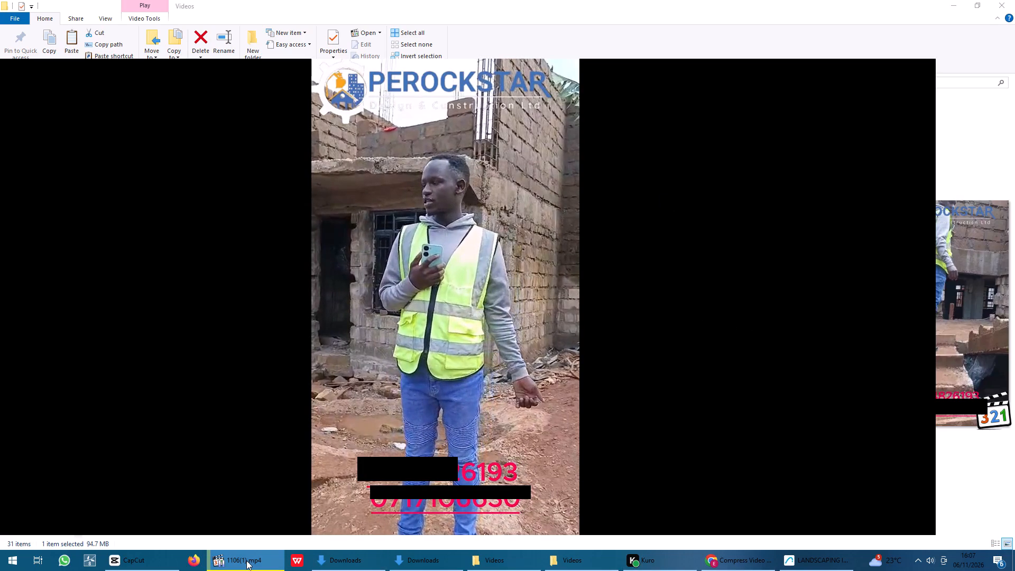
pyautogui.click(293, 478)
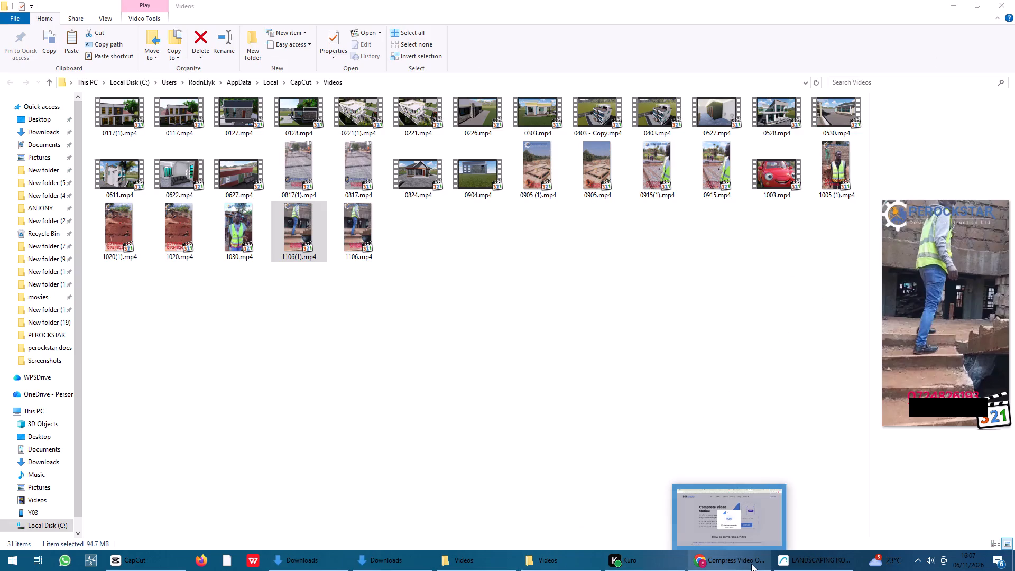
# Return to CapCut and pause the exported video's preview.
pyautogui.click(136, 560)
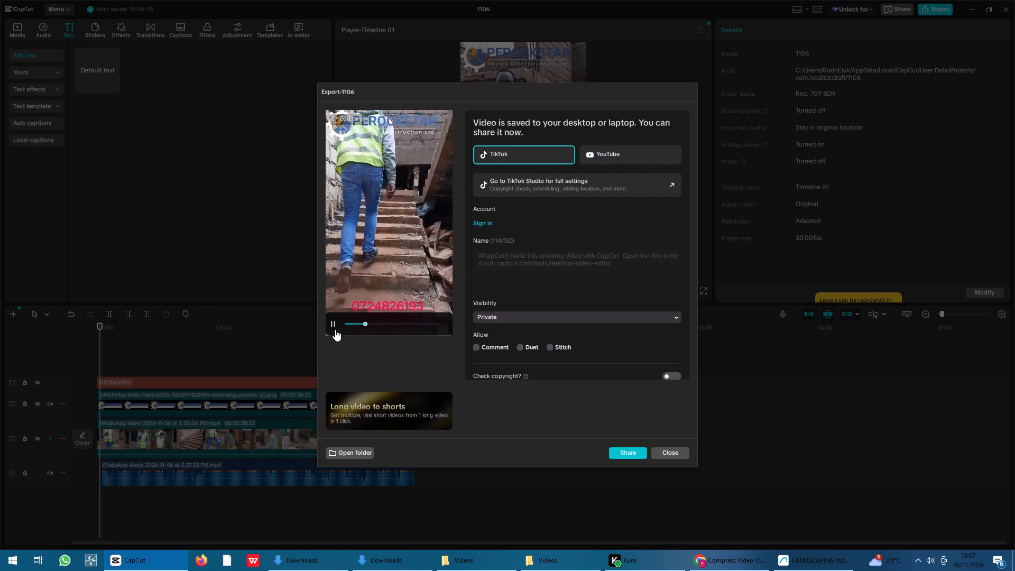
pyautogui.click(335, 326)
# Play 1106(1).mp4 from the Videos folder in VLC media player, declining the player update, and close the player.
pyautogui.click(560, 559)
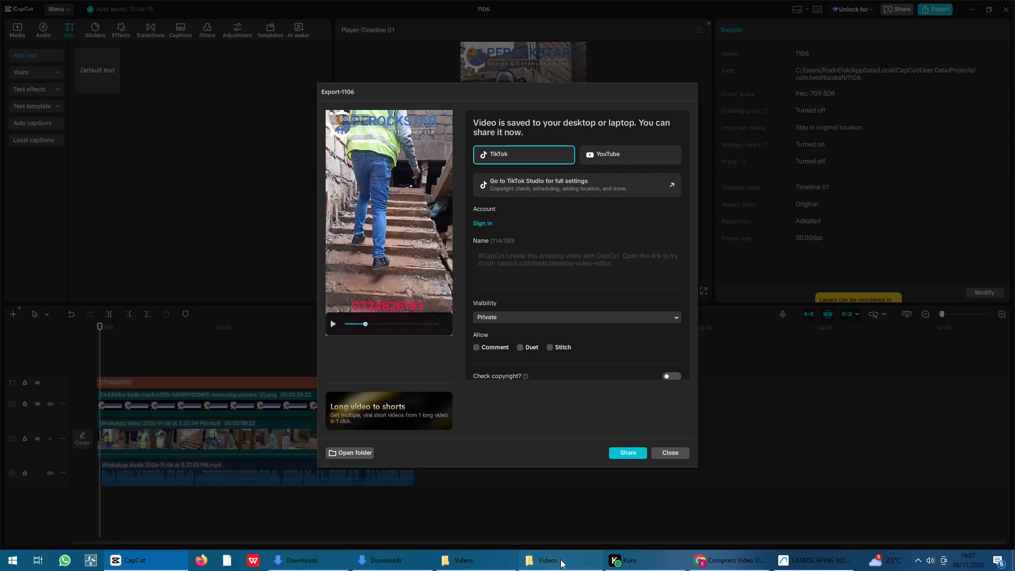
pyautogui.rightClick(286, 222)
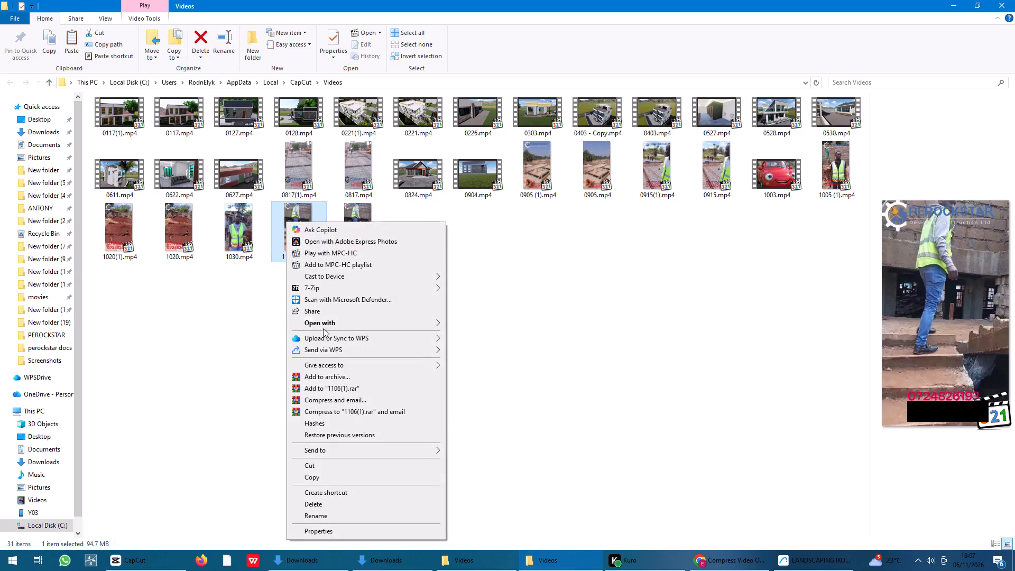
pyautogui.click(325, 325)
pyautogui.click(490, 380)
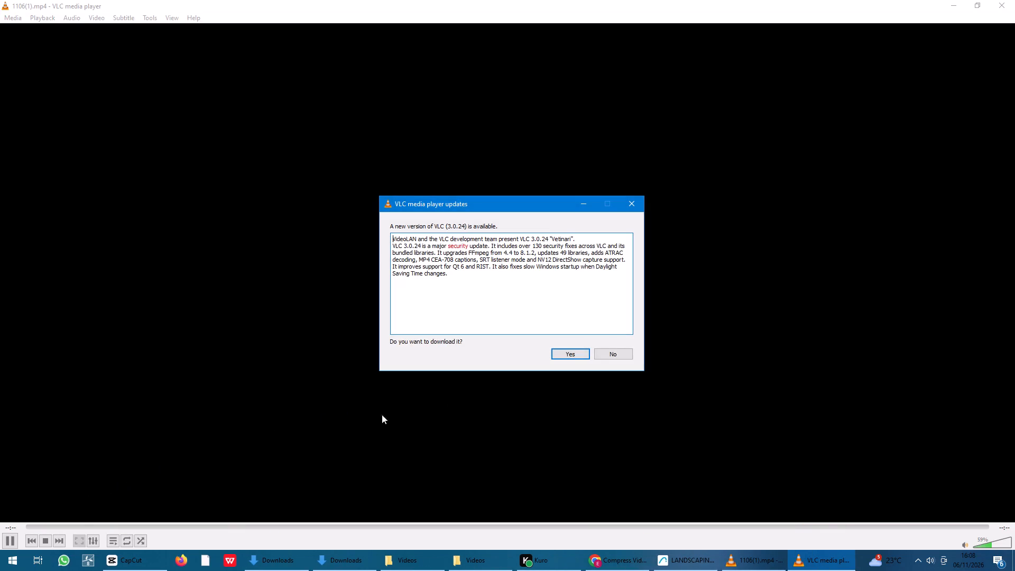
pyautogui.click(617, 354)
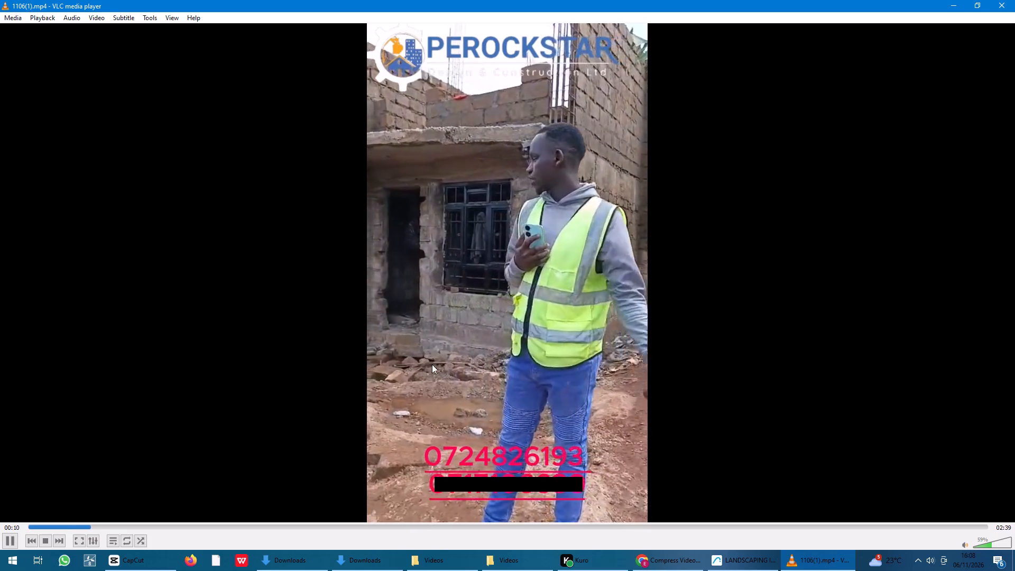
pyautogui.click(1002, 5)
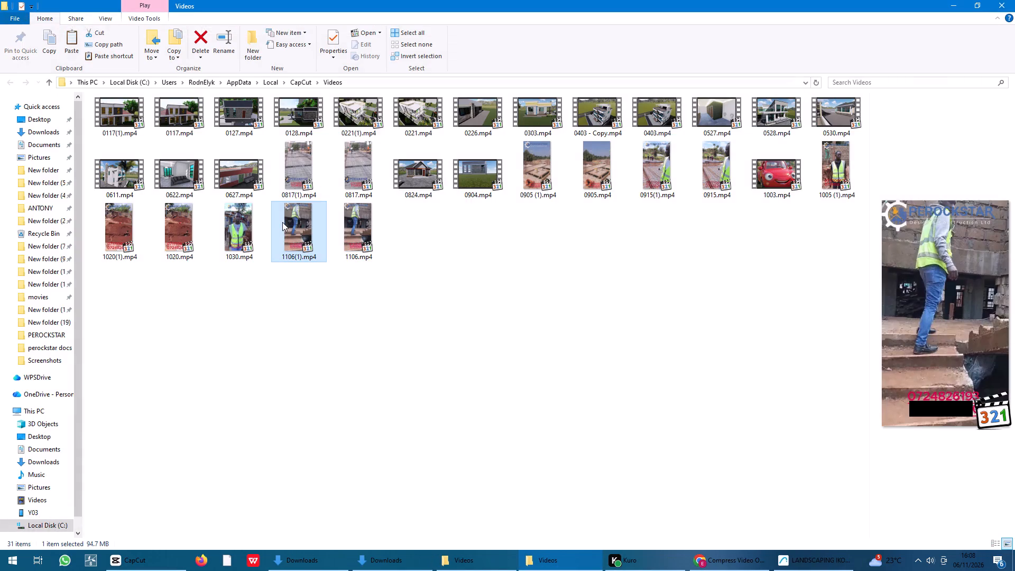
# Check the file size of 1106(1).mp4 in its file properties.
pyautogui.rightClick(282, 222)
pyautogui.click(321, 530)
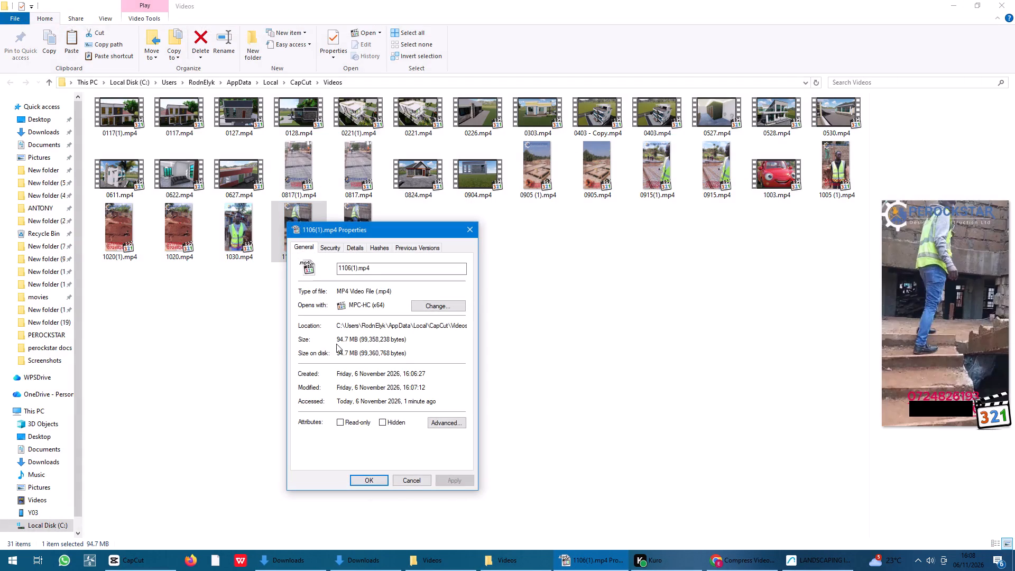
pyautogui.click(465, 229)
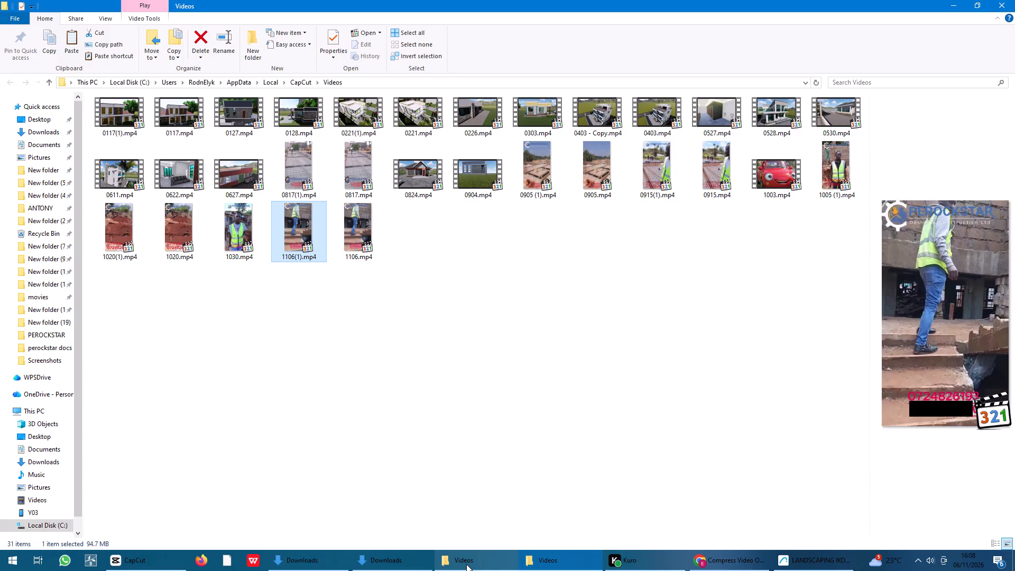
# Play the original 1106.mp4 in VLC media player to compare its picture quality, and close the player.
pyautogui.click(359, 225)
pyautogui.rightClick(359, 225)
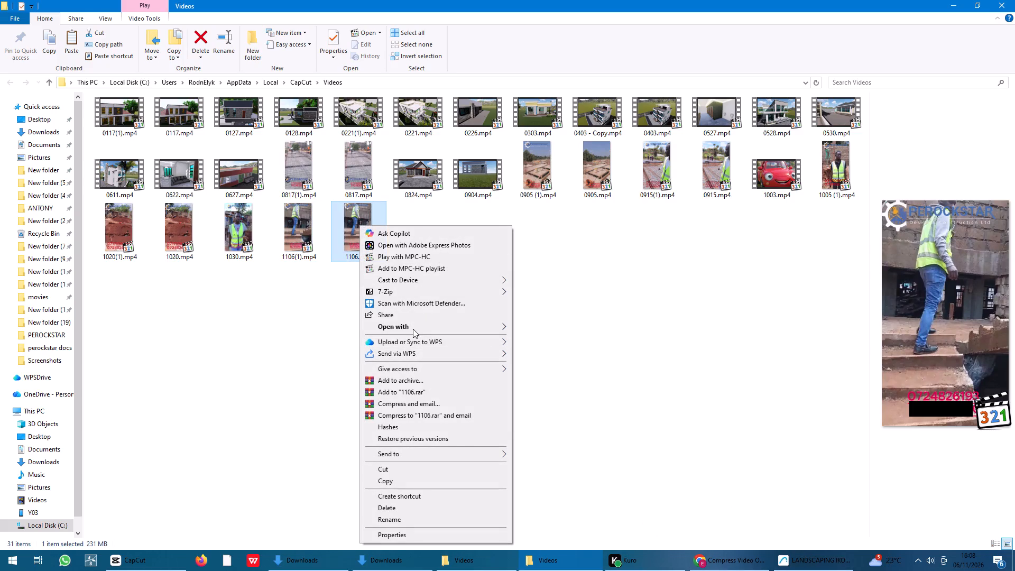
pyautogui.click(413, 329)
pyautogui.click(556, 390)
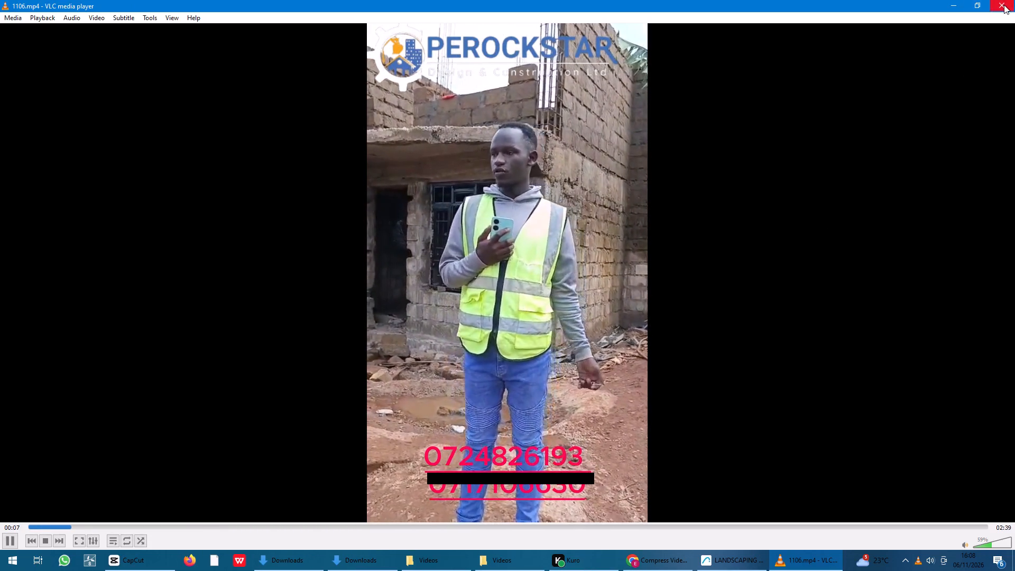
pyautogui.click(1004, 5)
# Play 1106(1).mp4 in VLC media player, skimming from start to near the end to check its picture quality, and close the player.
pyautogui.click(291, 223)
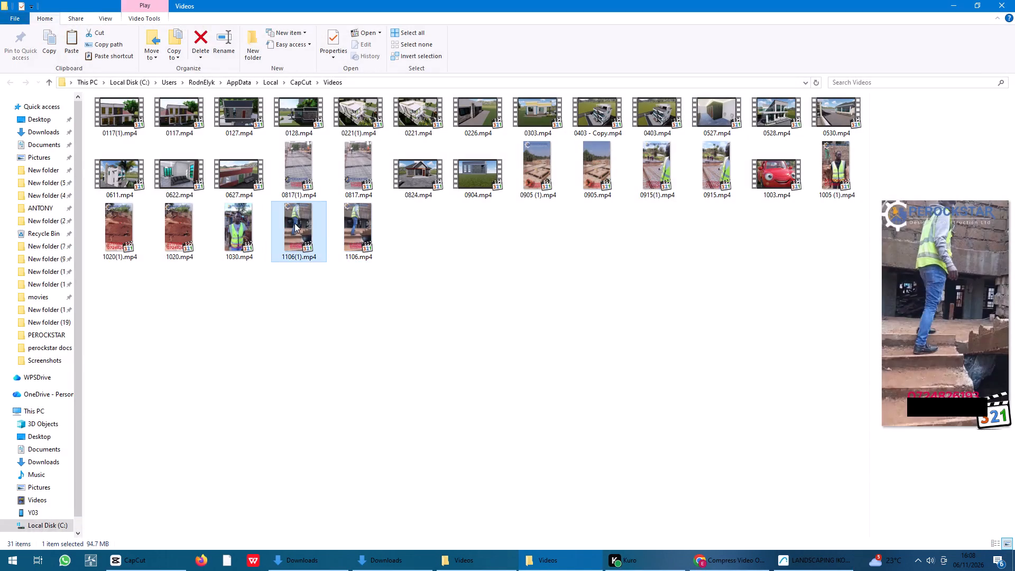
pyautogui.rightClick(303, 215)
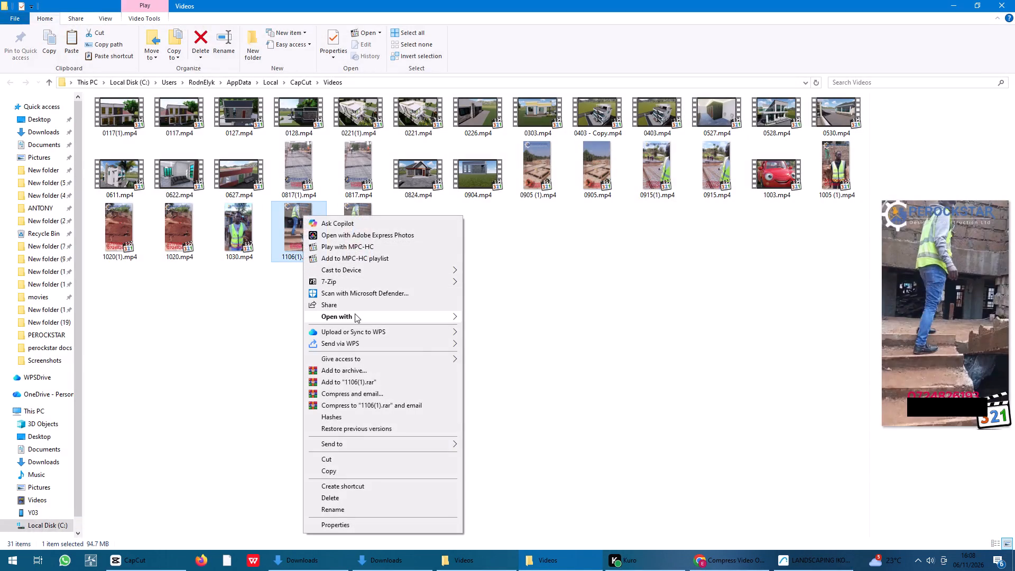
pyautogui.click(355, 314)
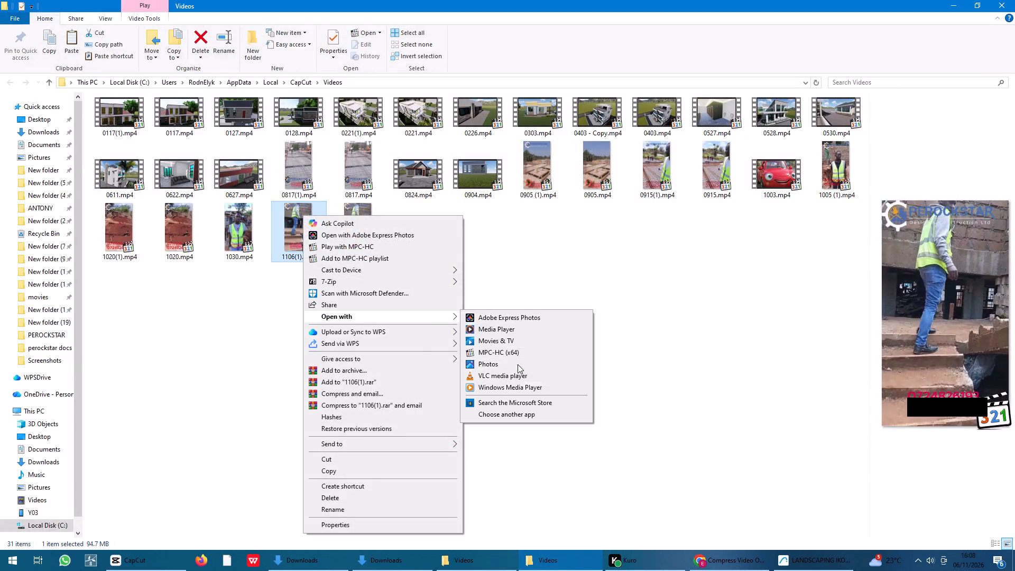
pyautogui.click(506, 376)
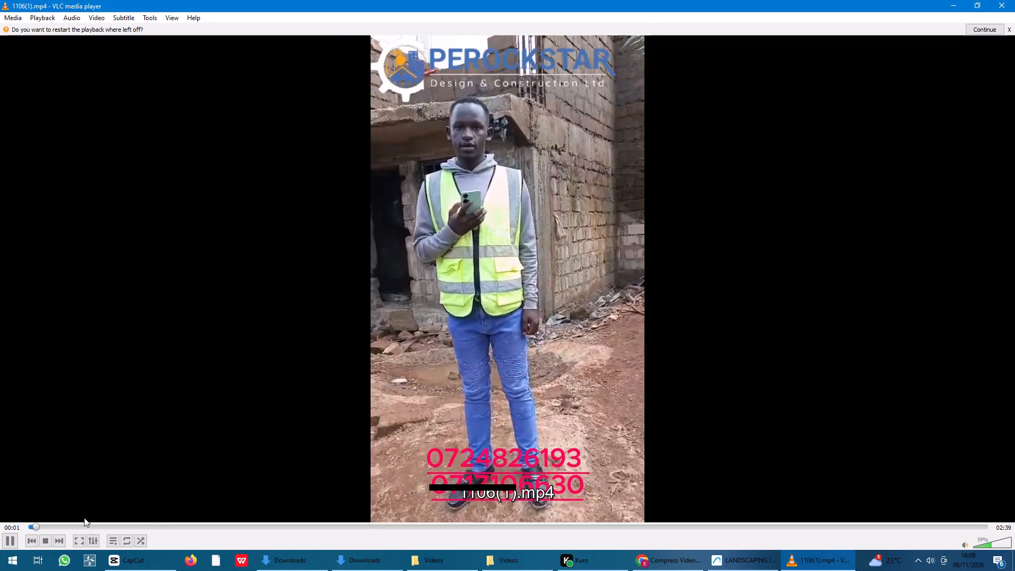
pyautogui.click(66, 521)
pyautogui.click(76, 524)
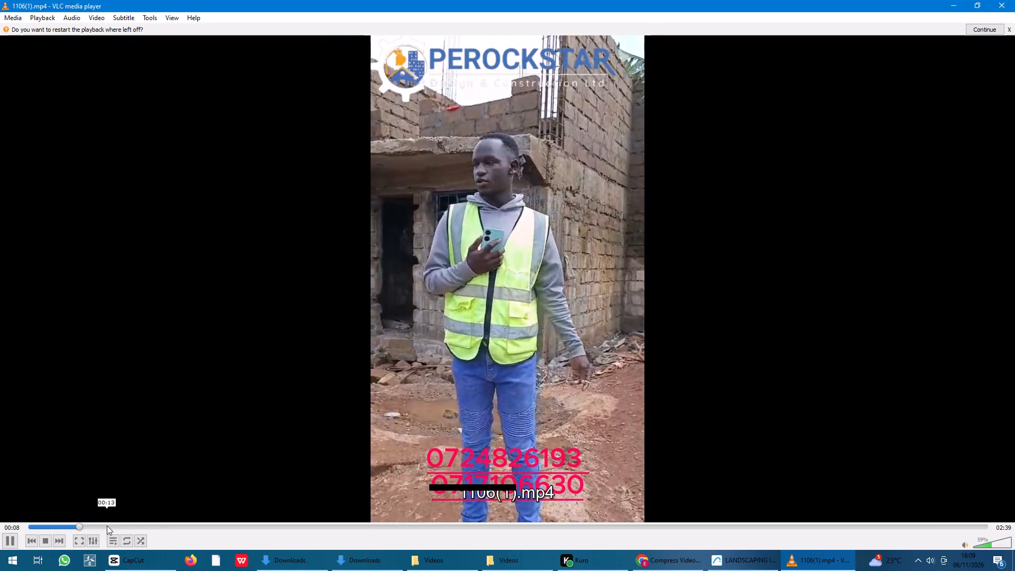
pyautogui.click(107, 525)
pyautogui.click(189, 527)
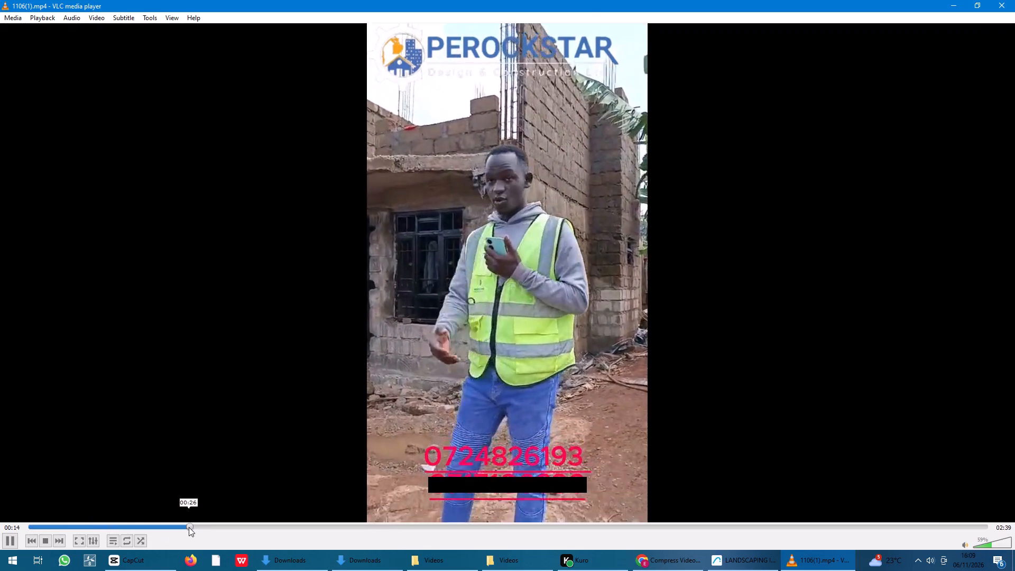
pyautogui.click(231, 527)
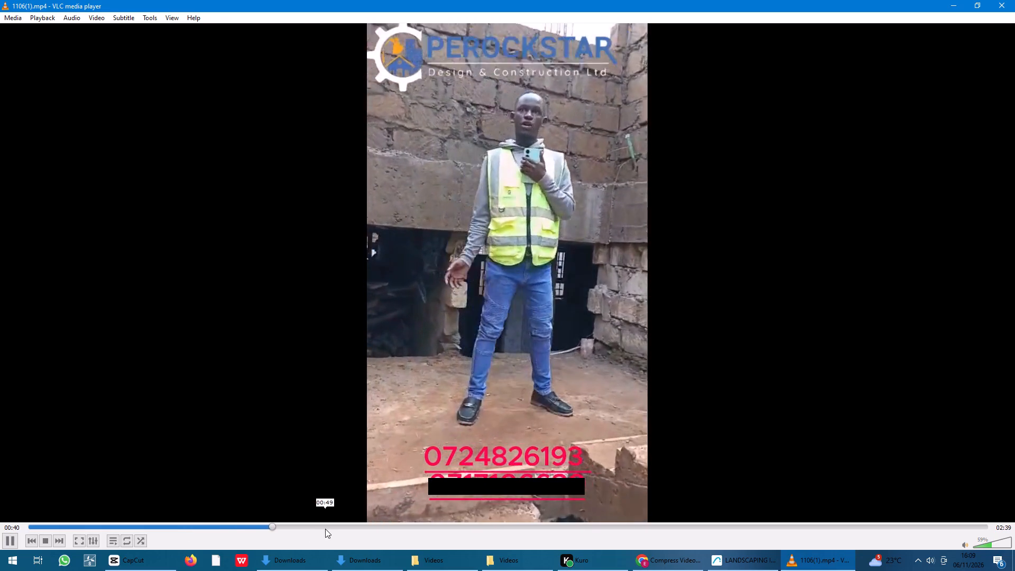
pyautogui.click(325, 527)
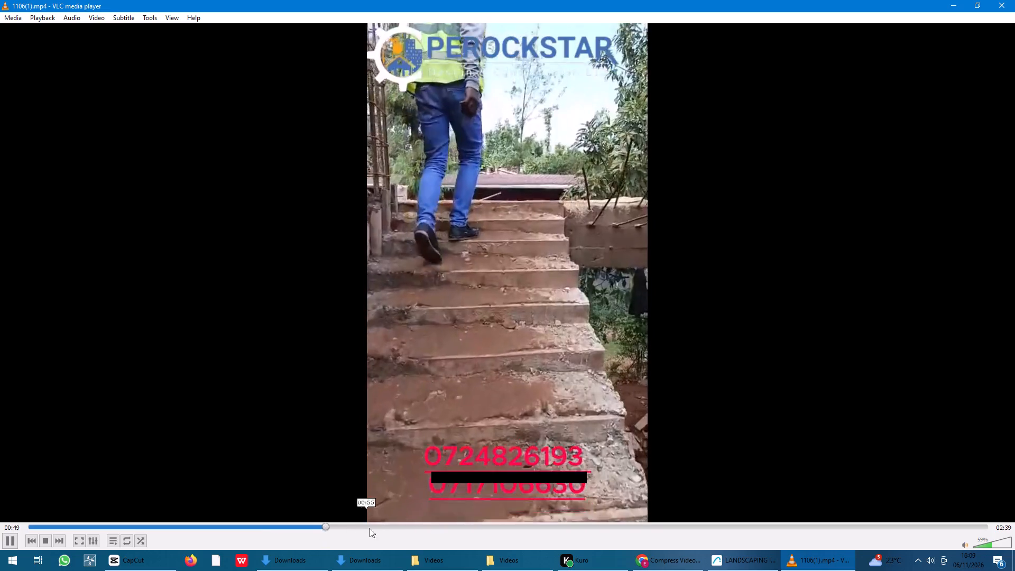
pyautogui.click(380, 528)
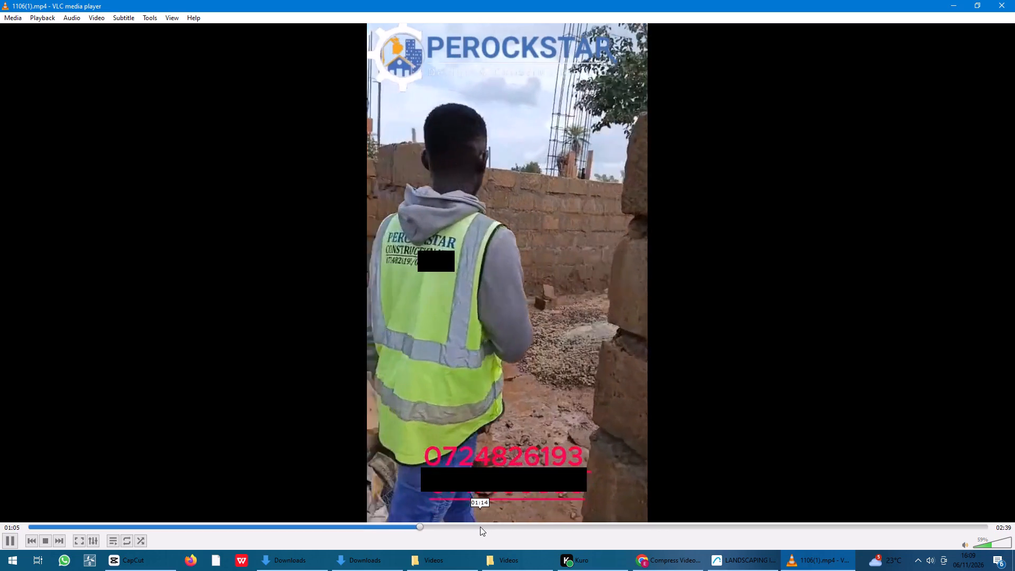
pyautogui.click(481, 527)
pyautogui.click(587, 526)
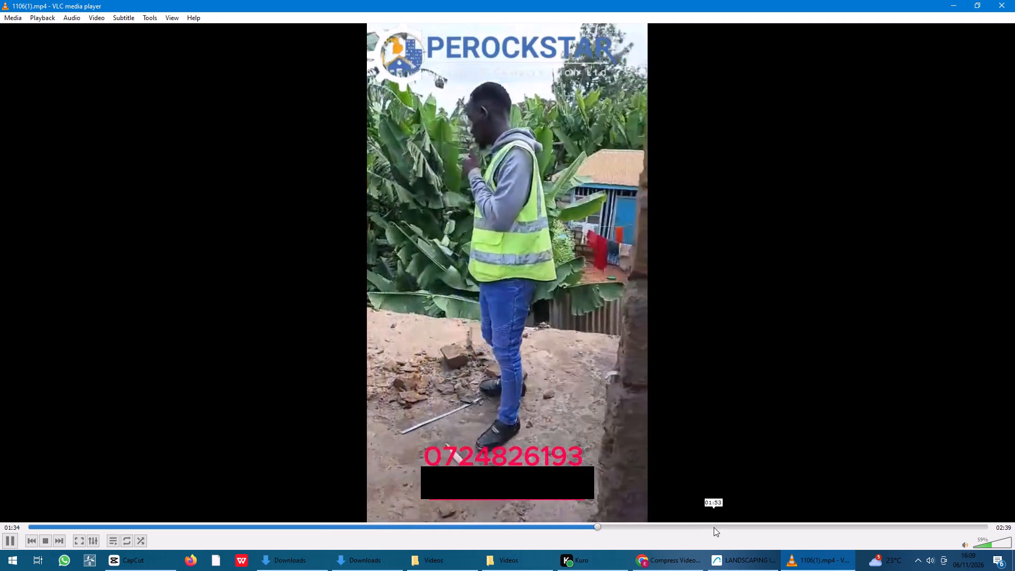
pyautogui.click(715, 525)
pyautogui.click(807, 528)
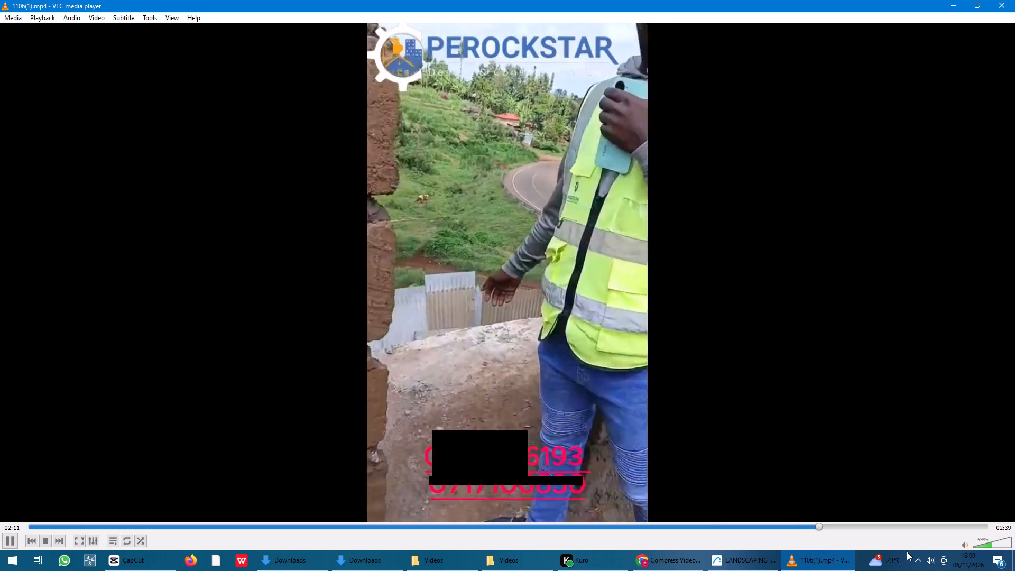
pyautogui.click(899, 527)
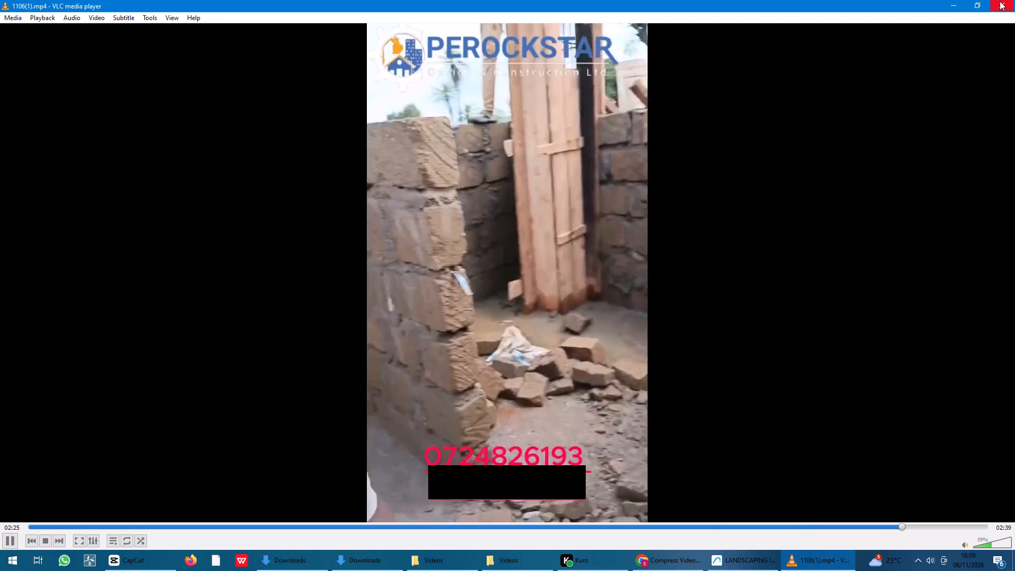
pyautogui.click(1002, 0)
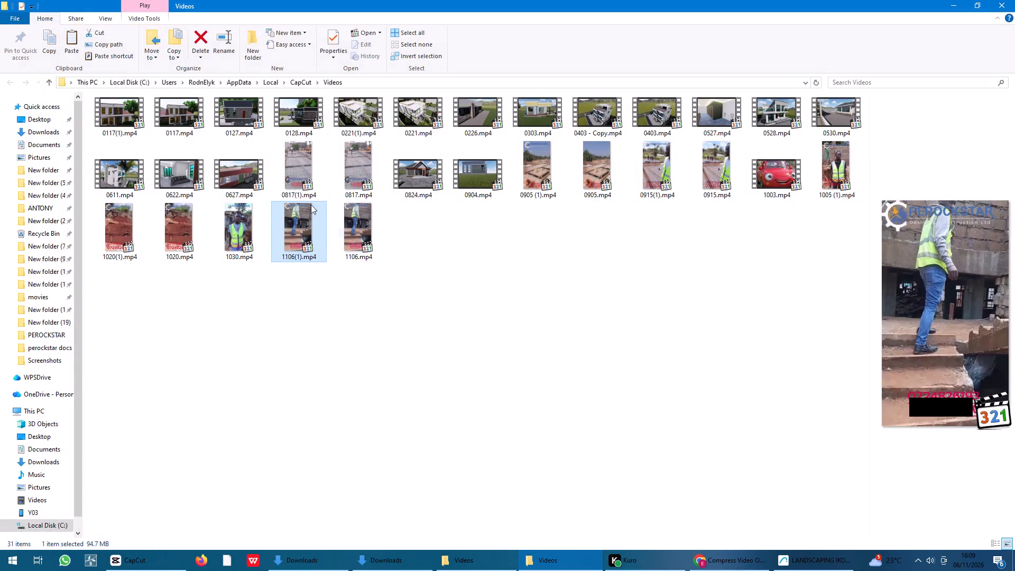
# Copy the re-exported video 1106(1).mp4 from the Videos folder.
pyautogui.rightClick(318, 215)
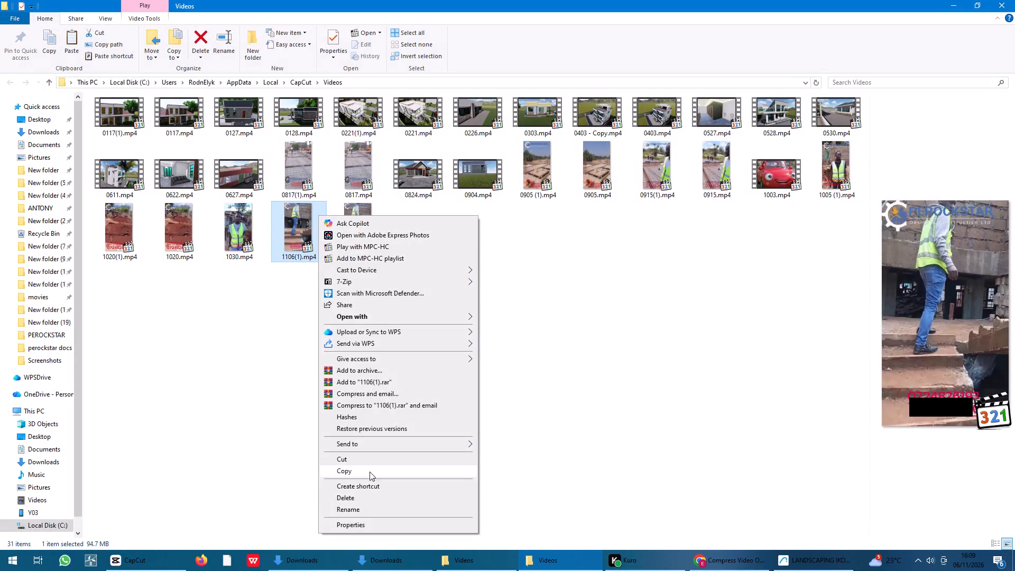